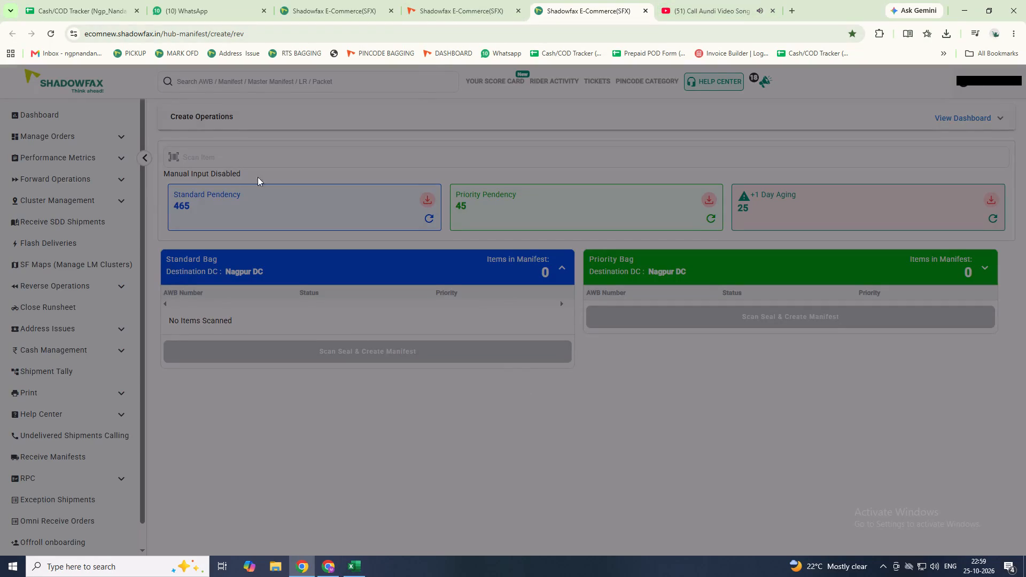
Open runsheet closure in the Shadowfax hub portal and set the runsheet type to Forward.
left_click(340, 2)
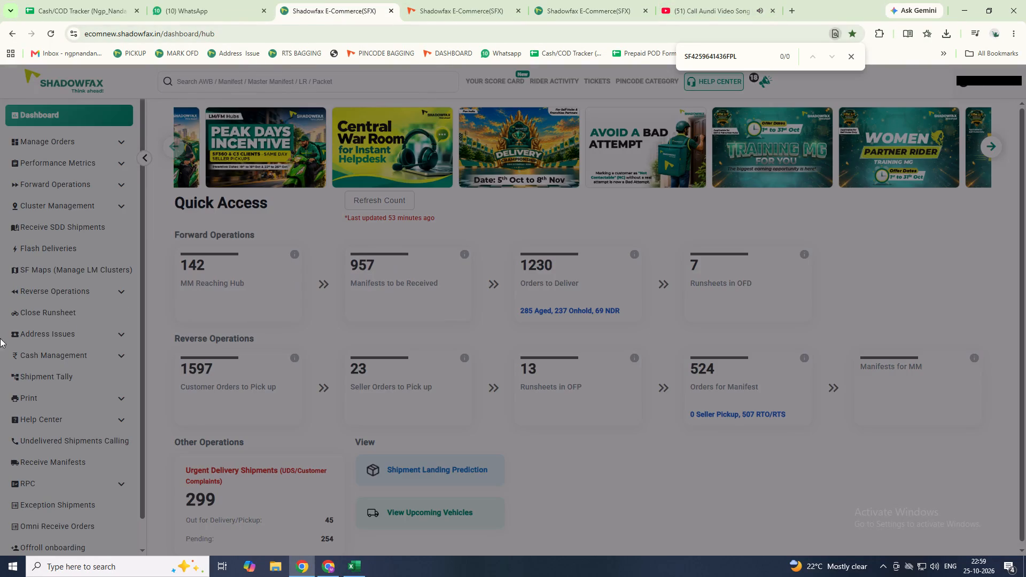
left_click(71, 309)
left_click(247, 175)
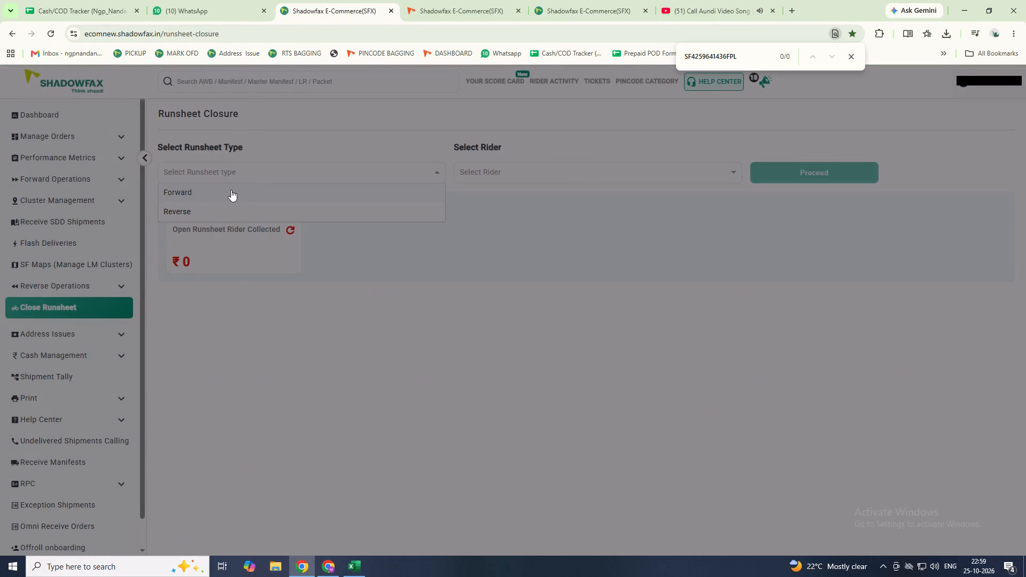
left_click(231, 190)
left_click(491, 177)
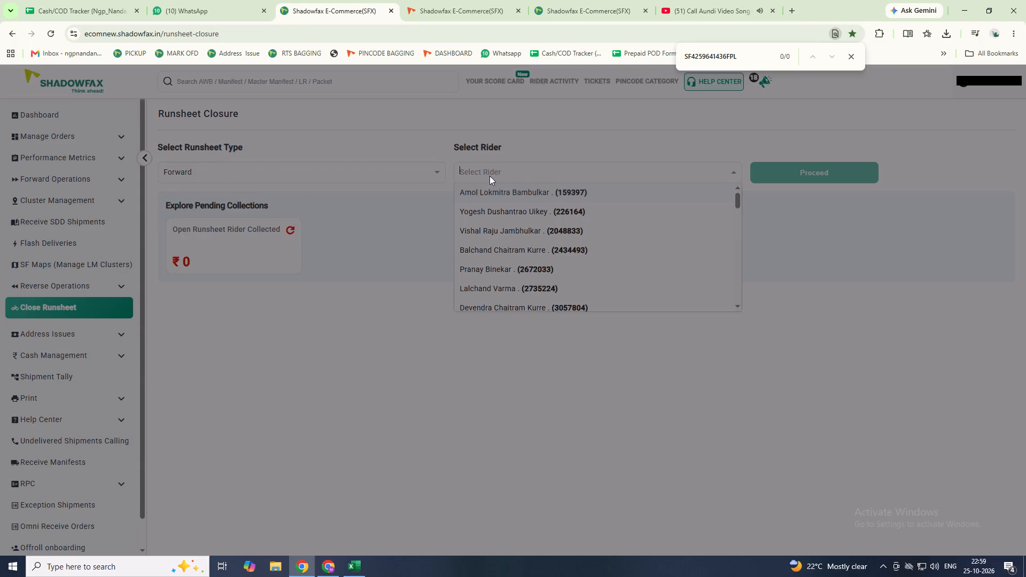
Search the web for a barcode generator in a new tab, open the TEC-IT site and clear its sample Code-128 data.
left_click(796, 16)
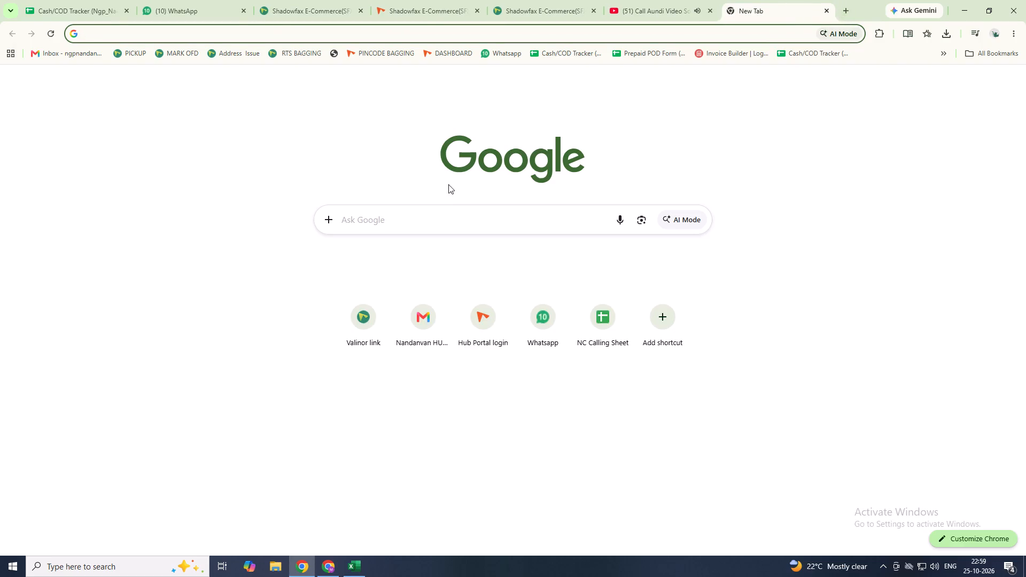
left_click(439, 219)
left_click(395, 250)
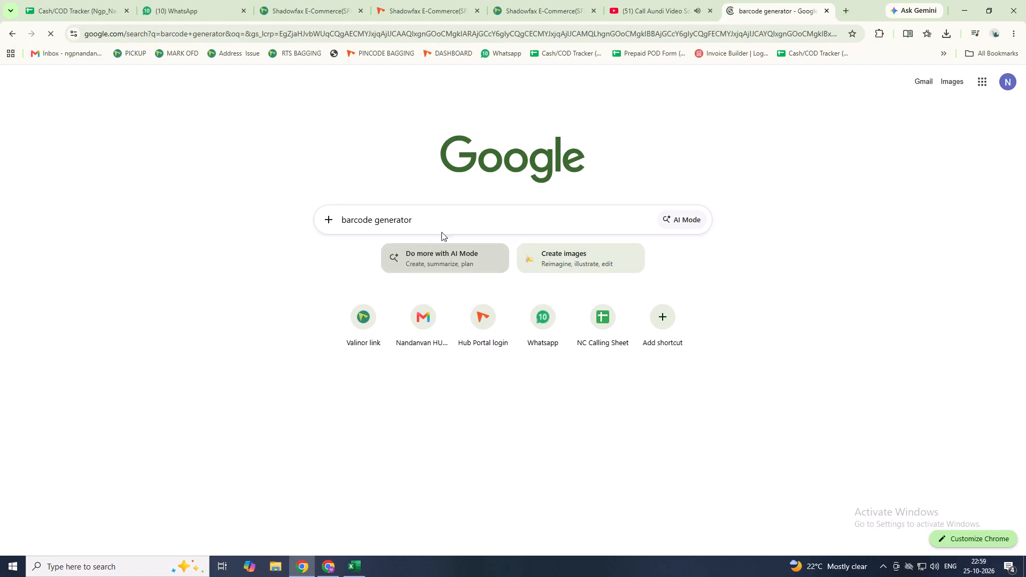
left_click(241, 188)
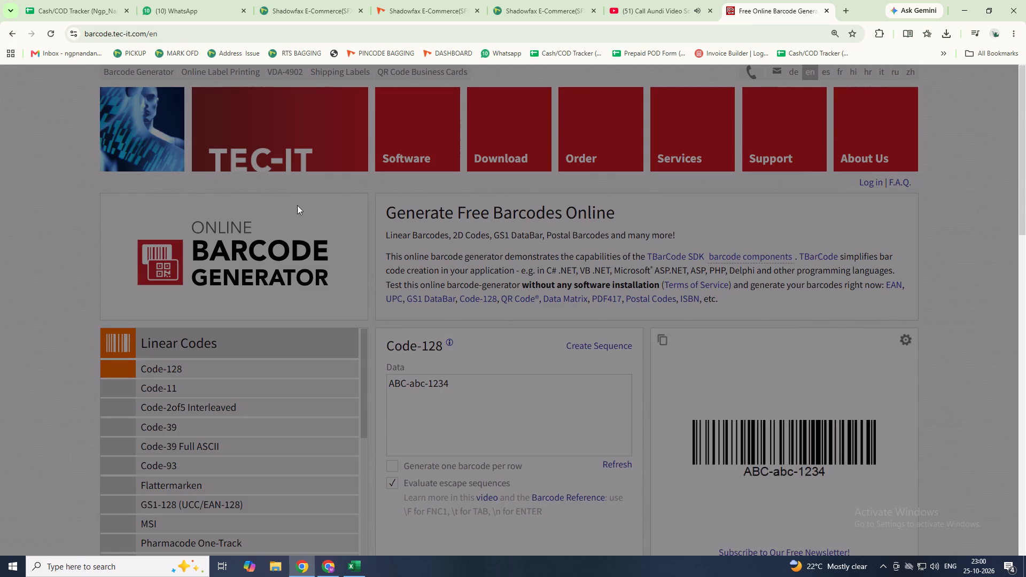
left_click(431, 378)
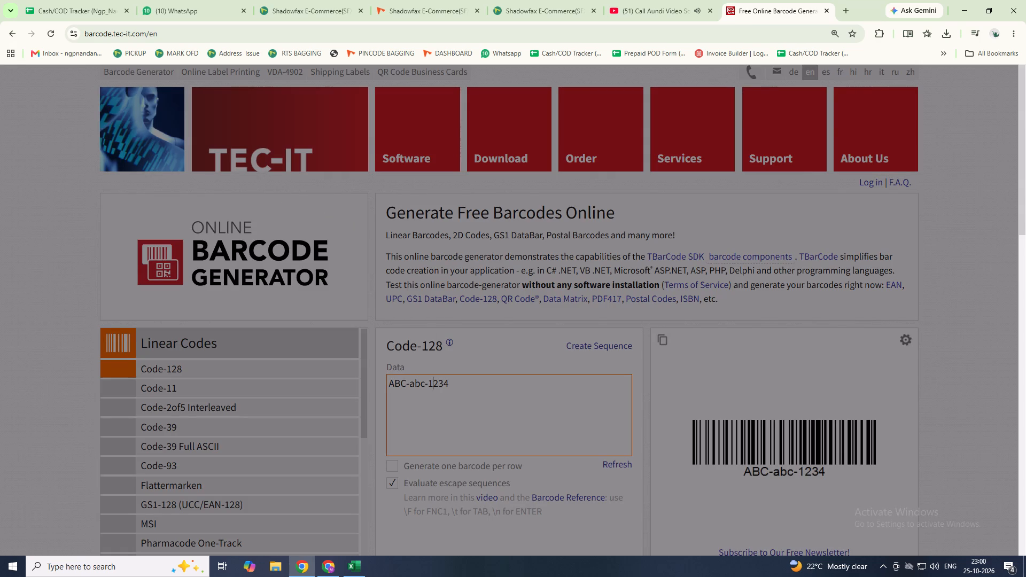
left_click(432, 378)
double_click(432, 379)
triple_click(432, 381)
key("Delete")
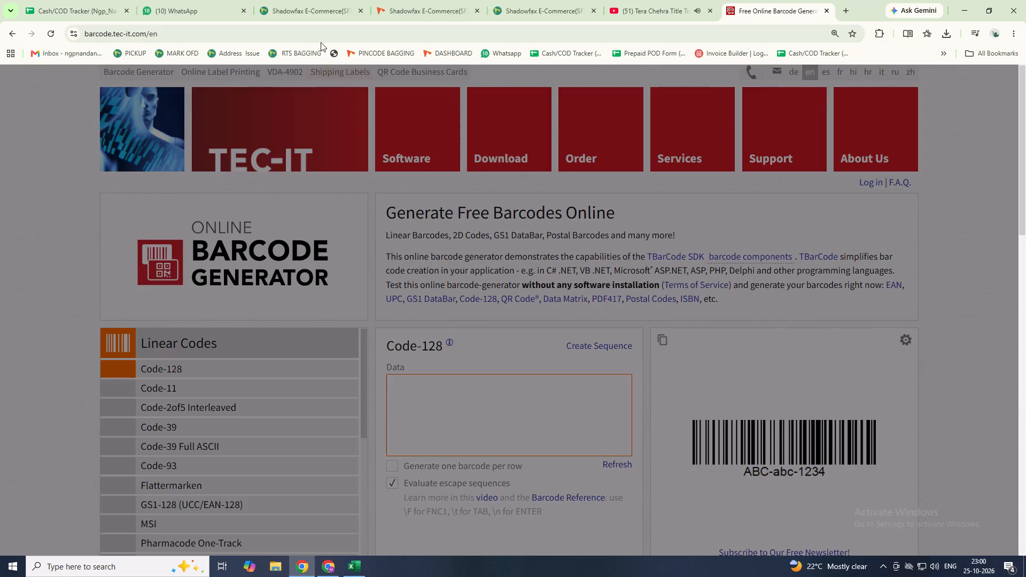
Back in the Shadowfax runsheet closure, find the rider with "BAL", select the first match, proceed and open the unscanned shipments stage.
left_click(316, 13)
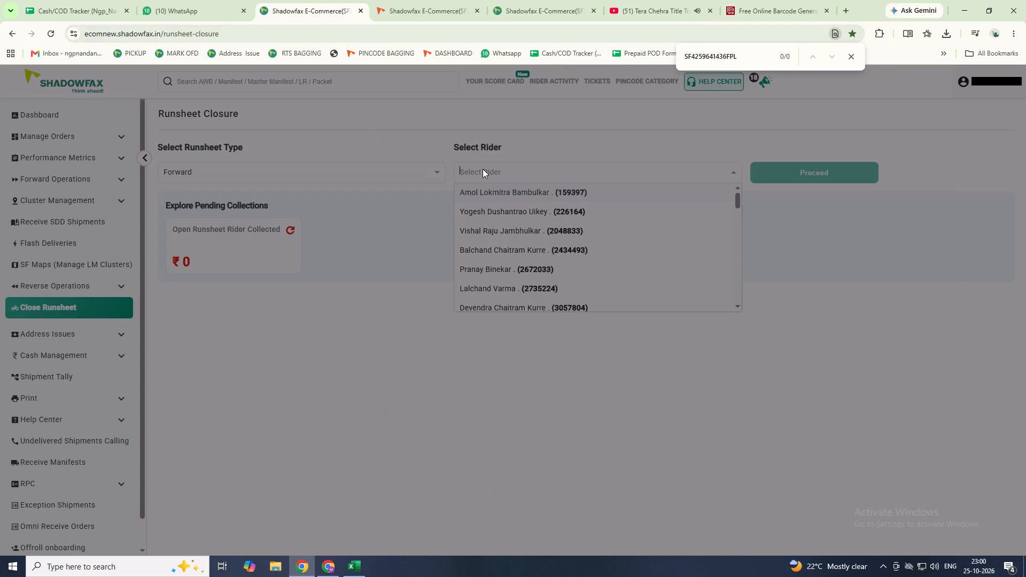
type("BAL")
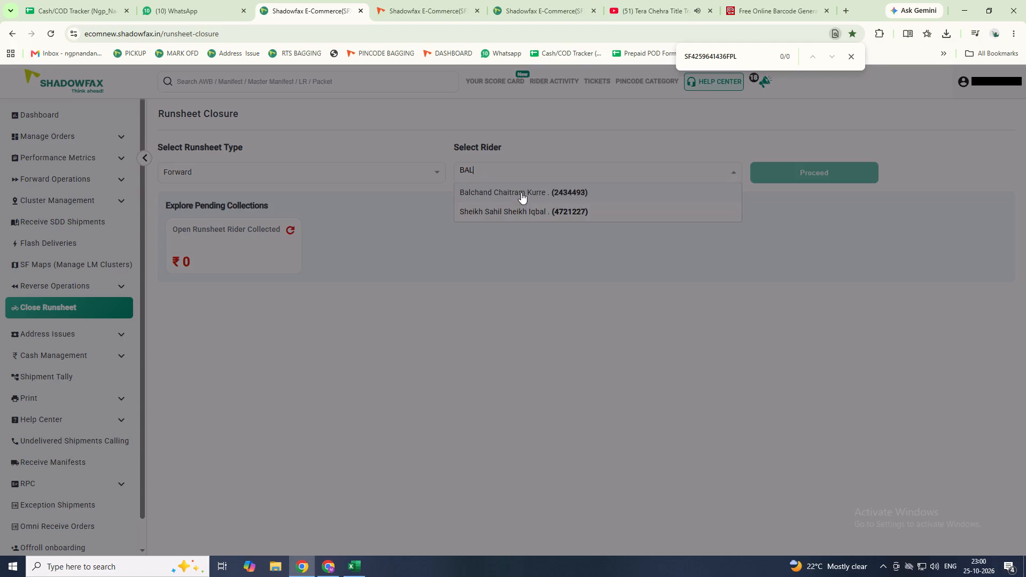
left_click(521, 192)
left_click(790, 175)
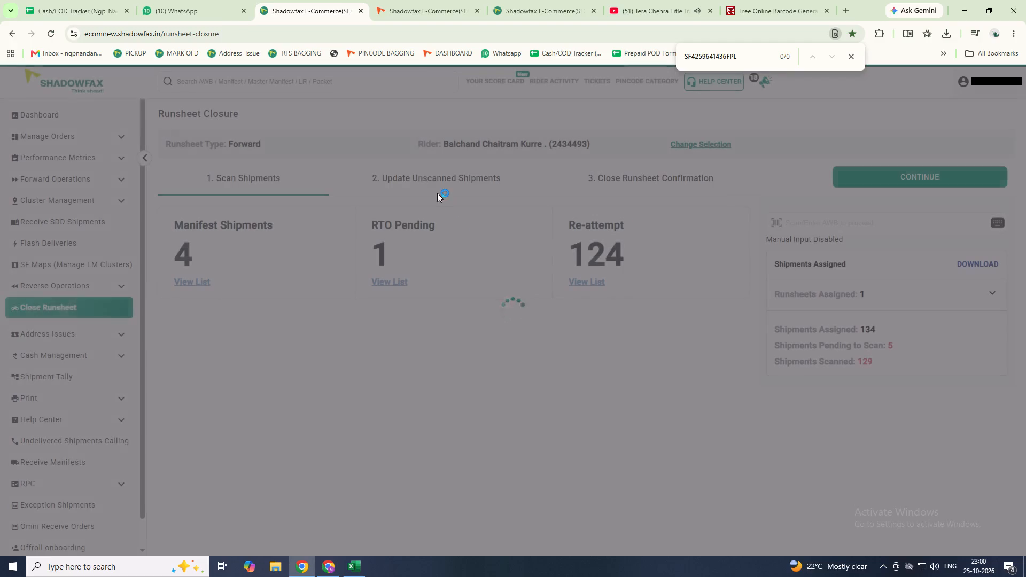
left_click(422, 175)
left_click(421, 178)
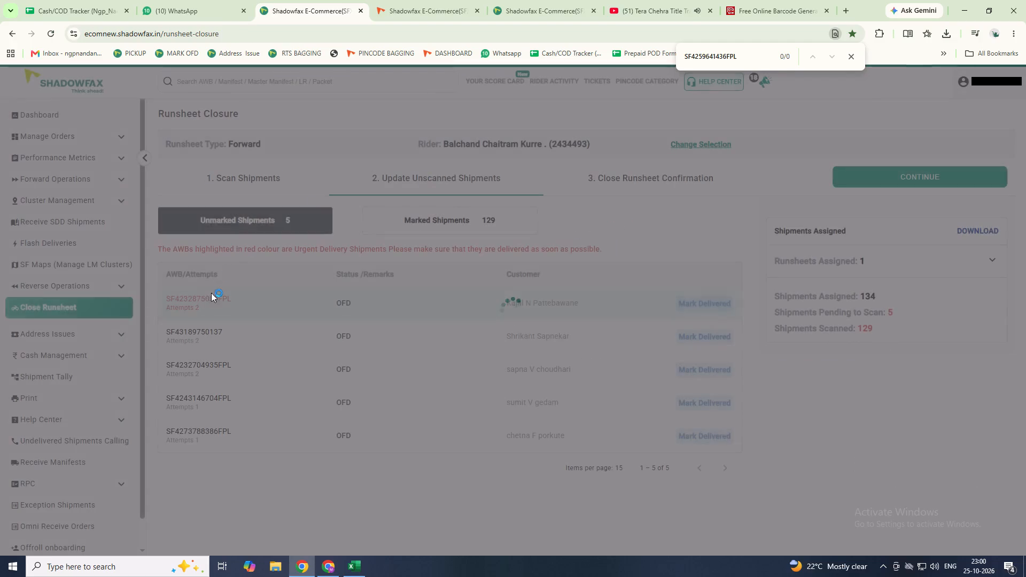
double_click(211, 297)
key("ctrl+c")
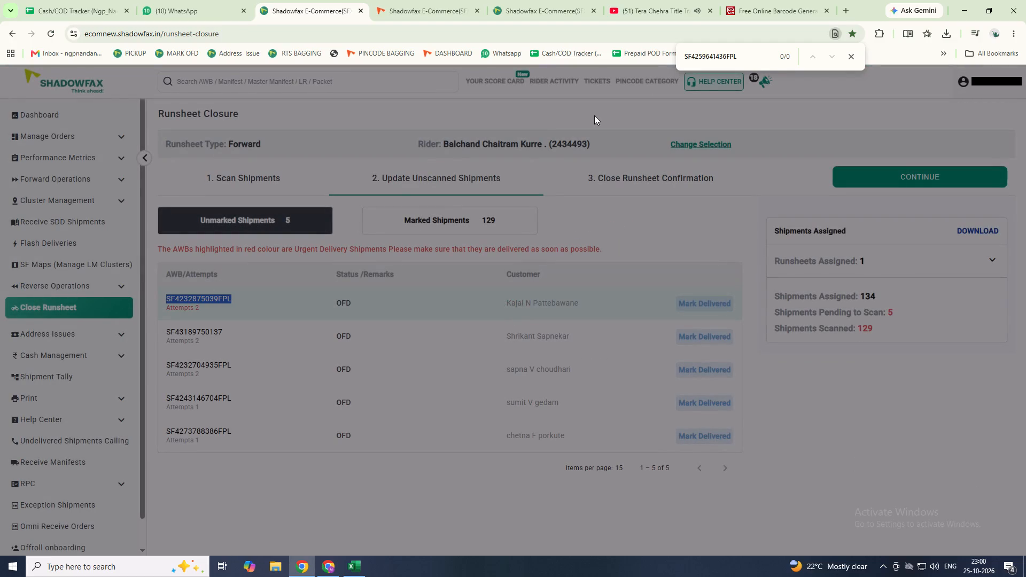
right_click_drag(734, 33, 740, 70)
left_click(761, 15)
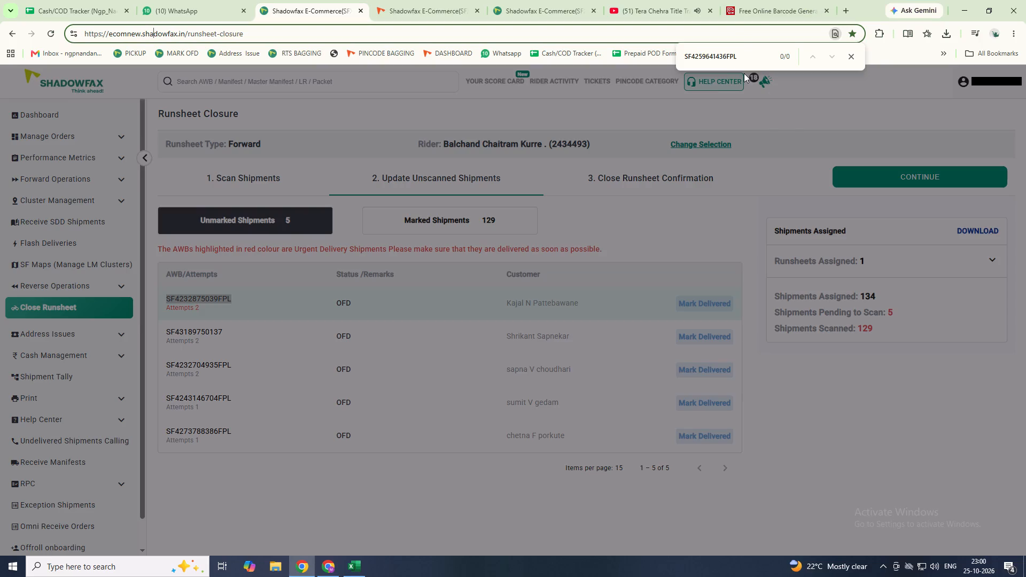
left_click(766, 12)
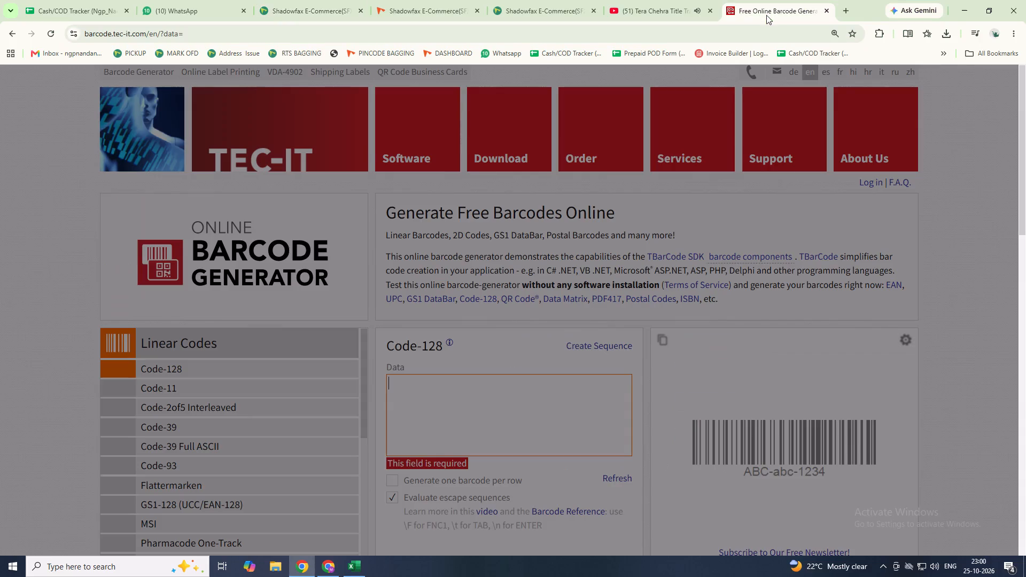
key("ctrl+v")
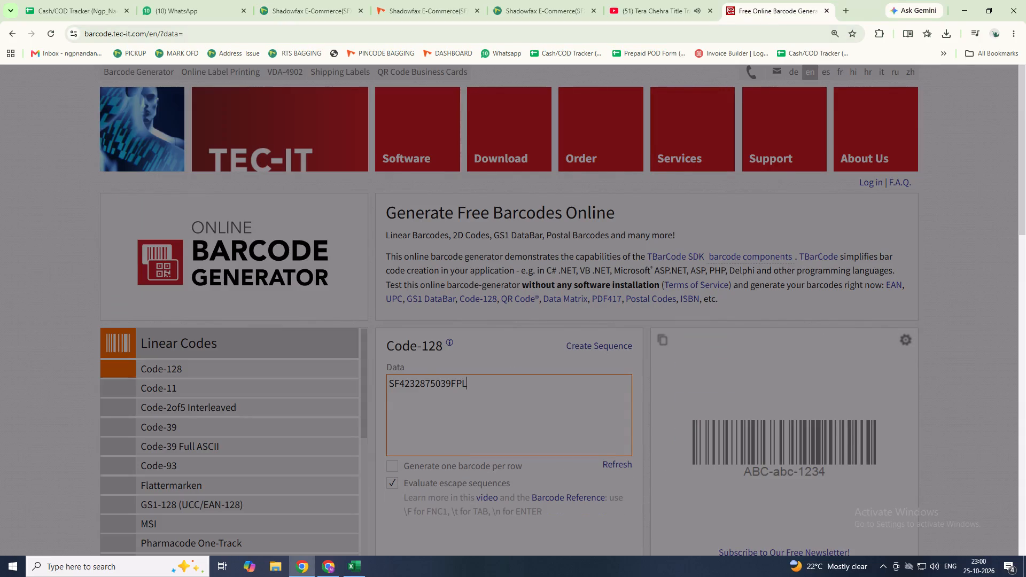
left_click(397, 464)
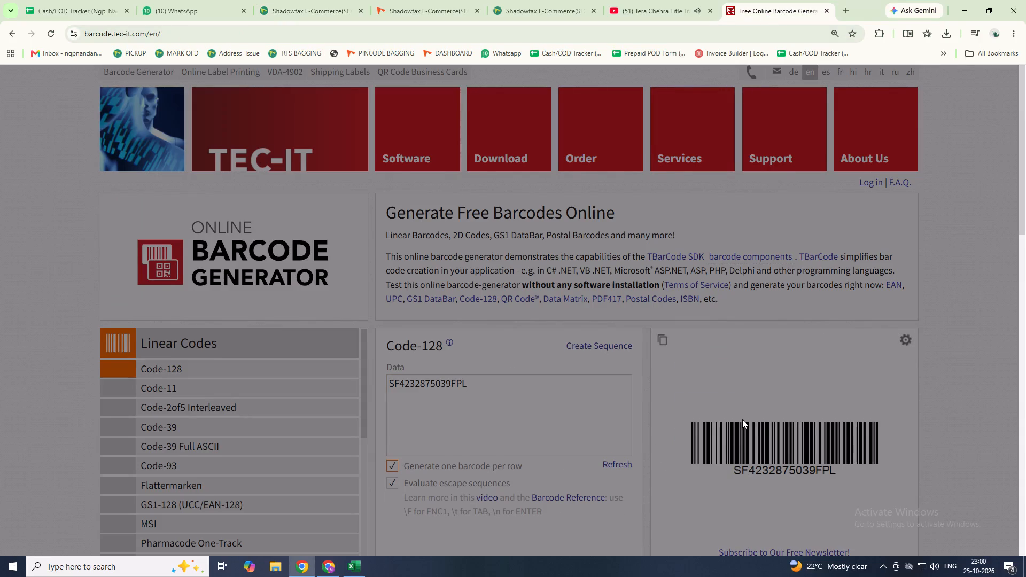
scroll(742, 419, "down", 2)
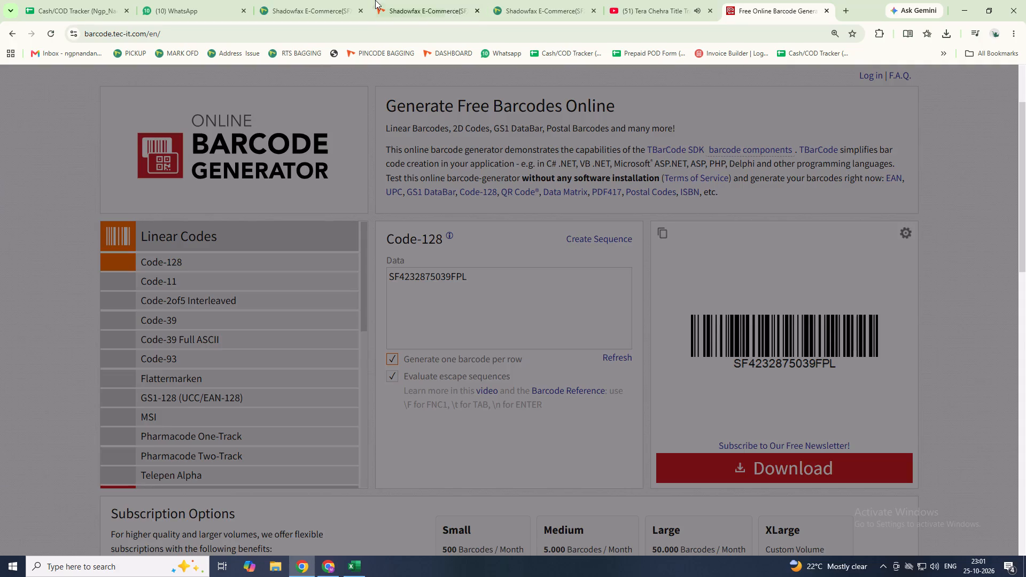
left_click(316, 0)
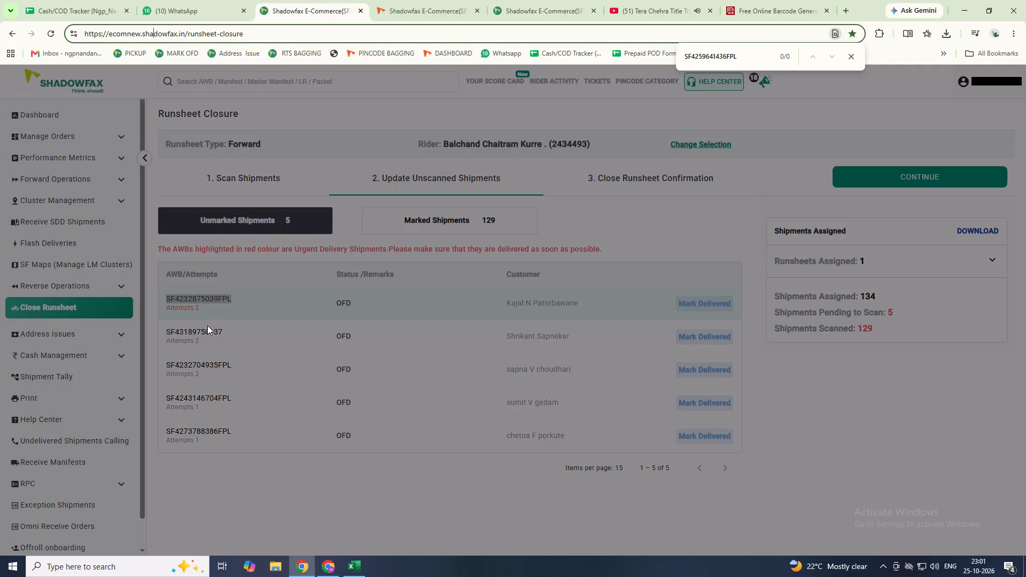
left_click(207, 325)
double_click(204, 331)
key("ctrl+c")
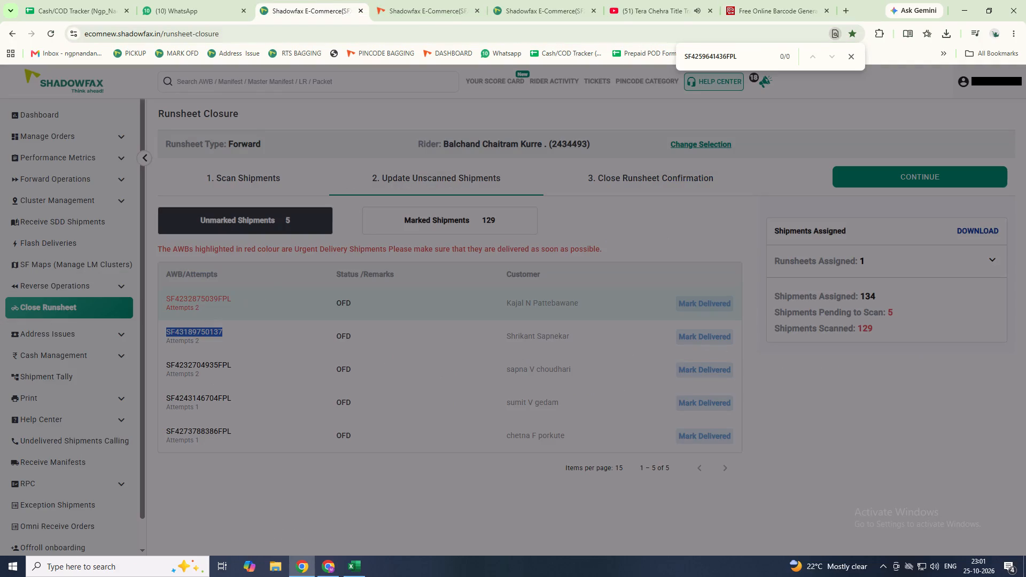
left_click(765, 7)
double_click(401, 276)
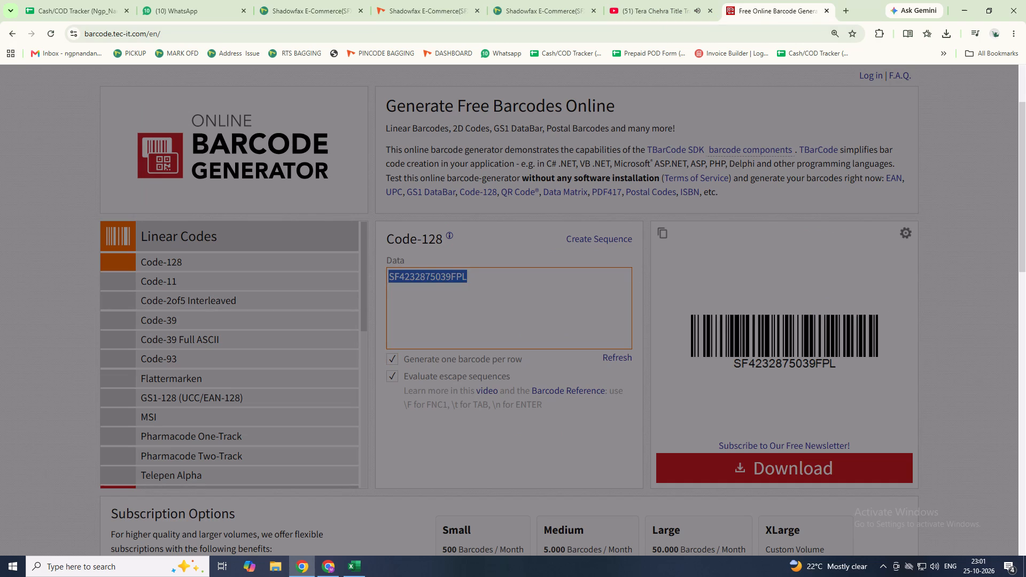
key("ctrl+v")
left_click(394, 358)
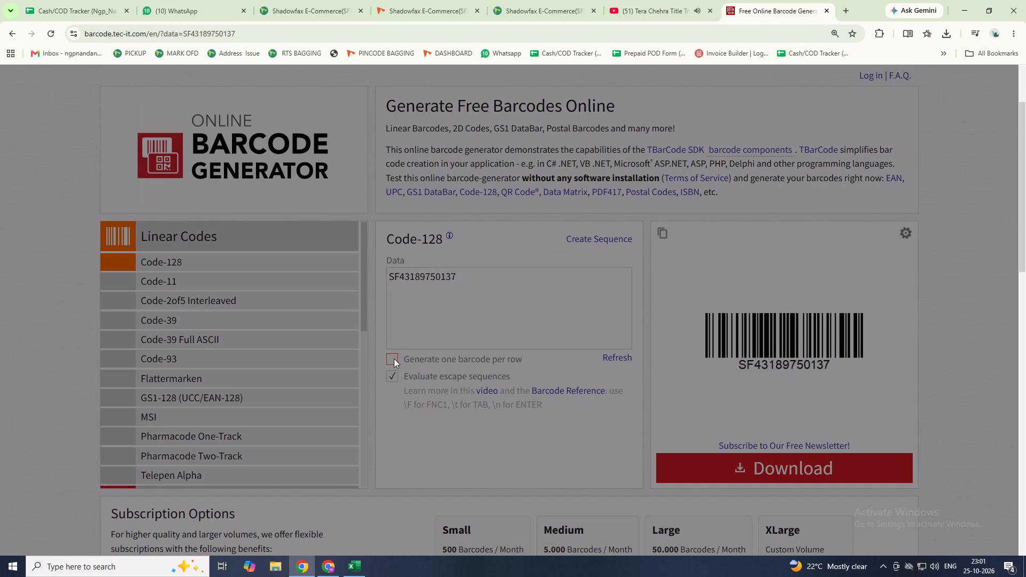
left_click(279, 4)
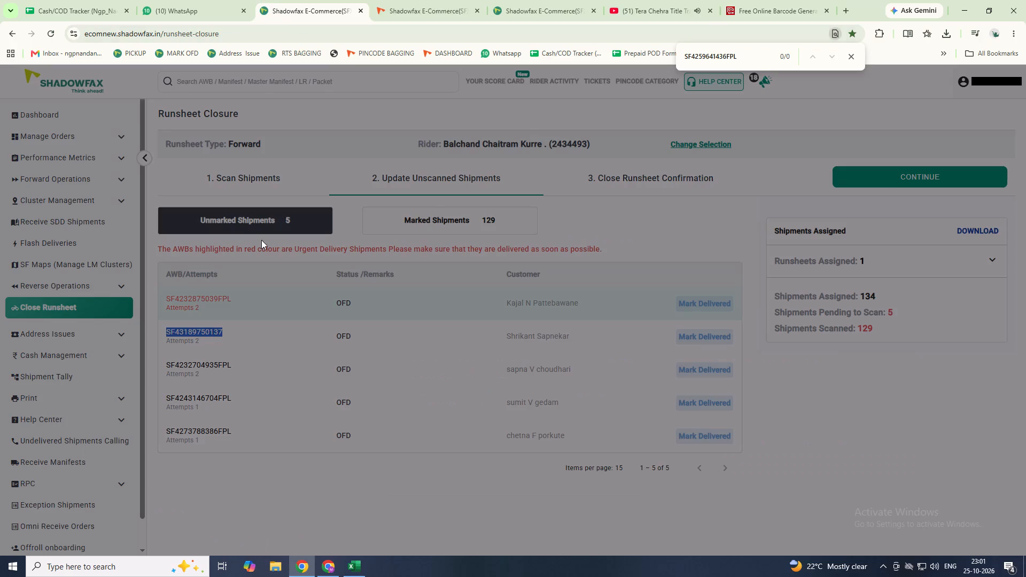
triple_click(203, 366)
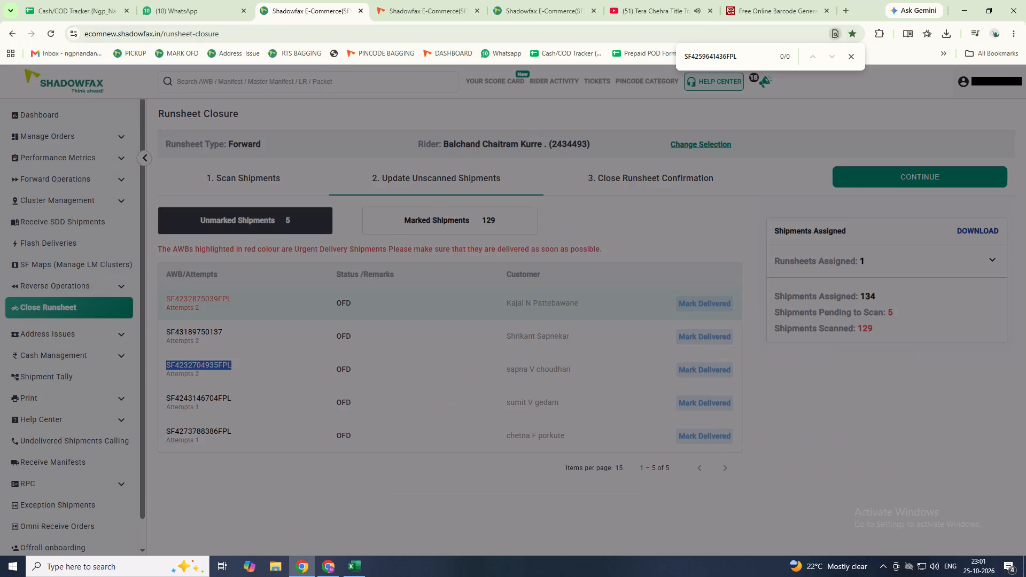
key("ctrl+c")
left_click(735, 15)
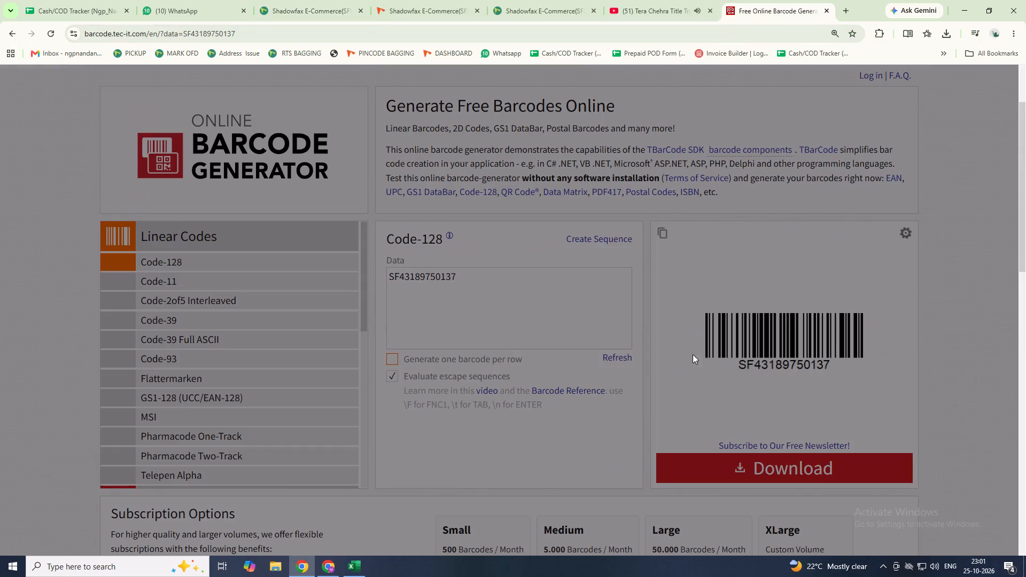
double_click(417, 277)
key("ctrl+v")
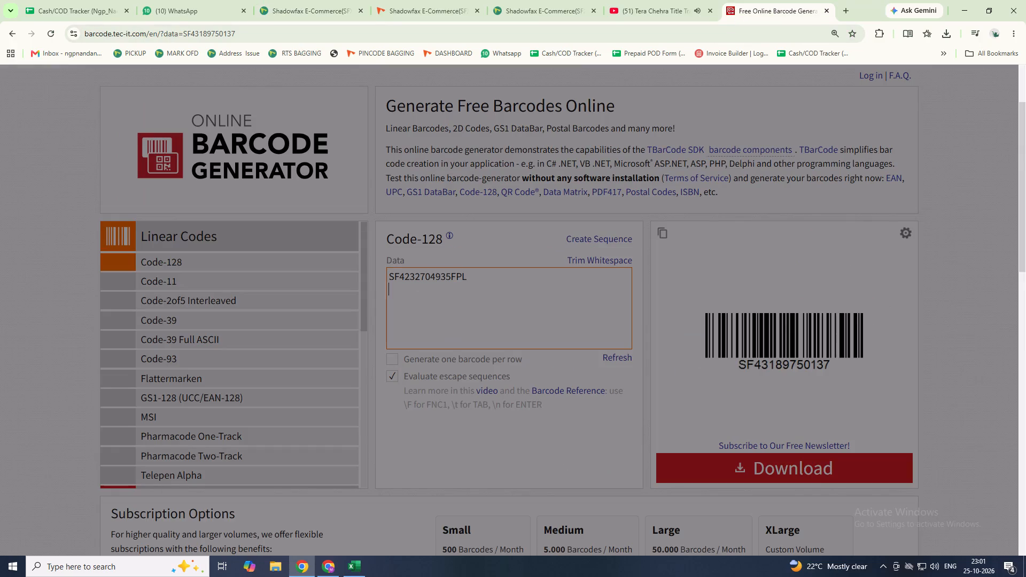
left_click(394, 361)
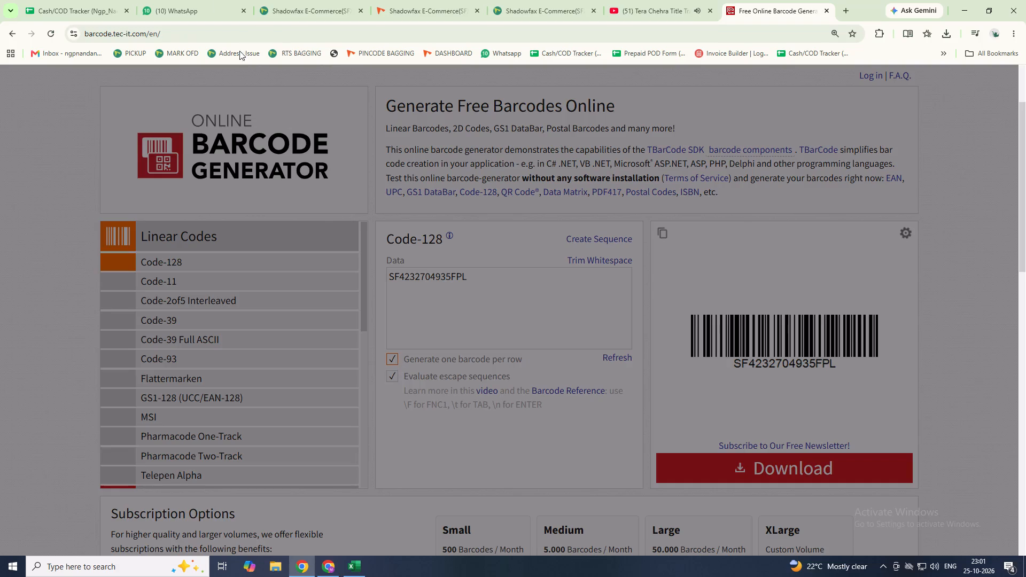
left_click(298, 6)
double_click(209, 396)
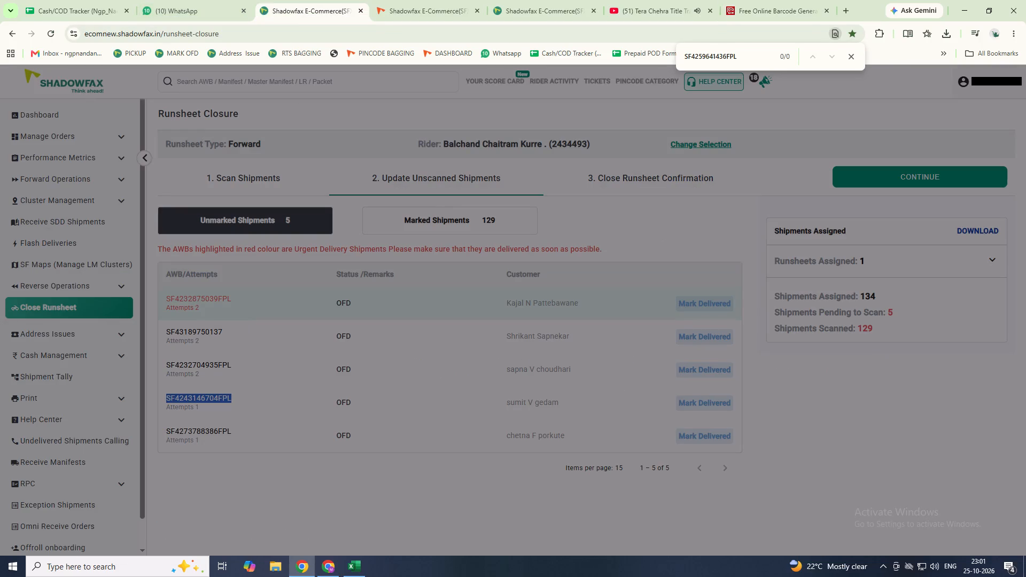
key("ctrl+c")
left_click(792, 9)
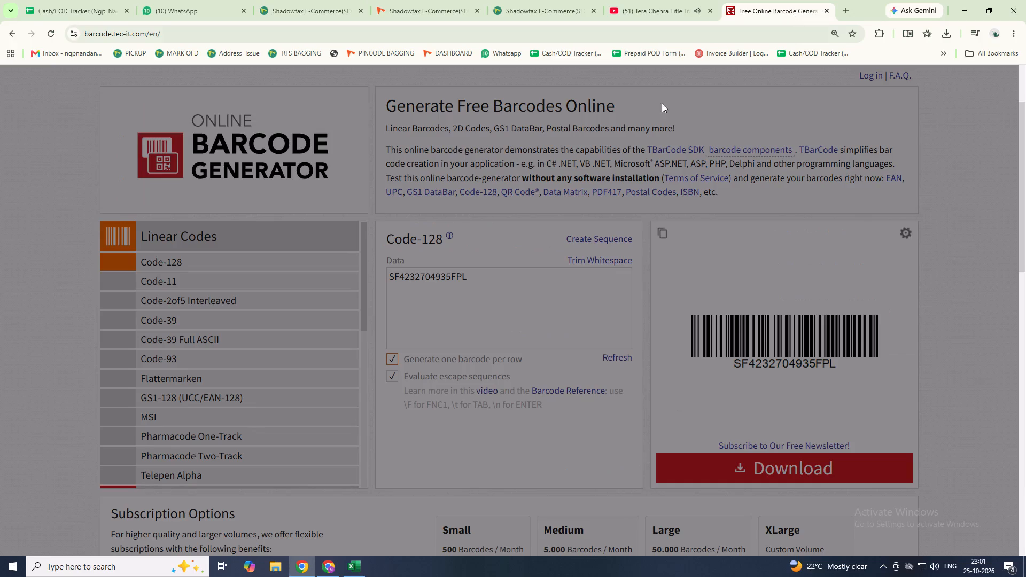
double_click(457, 274)
key("ctrl+v")
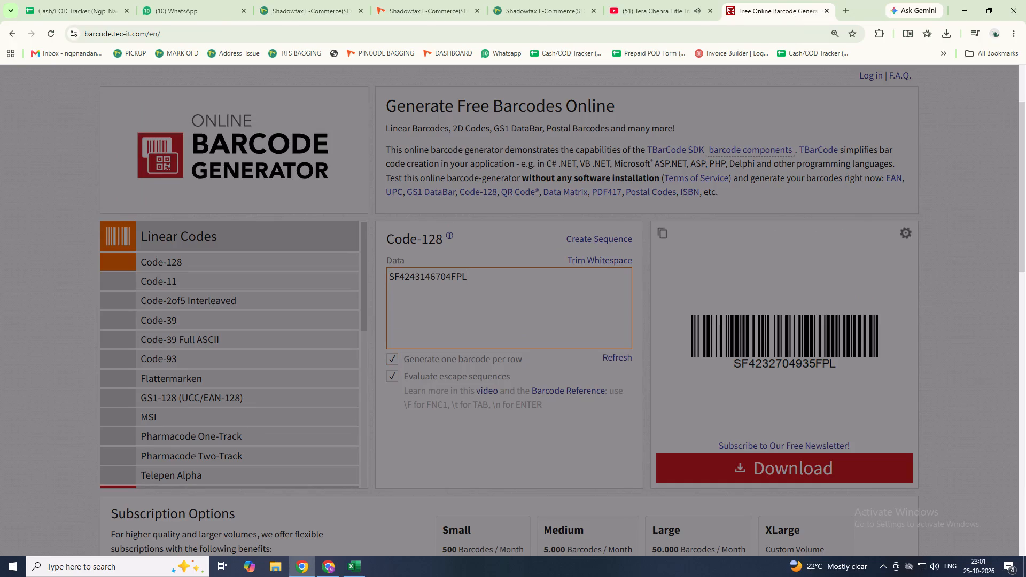
left_click(393, 361)
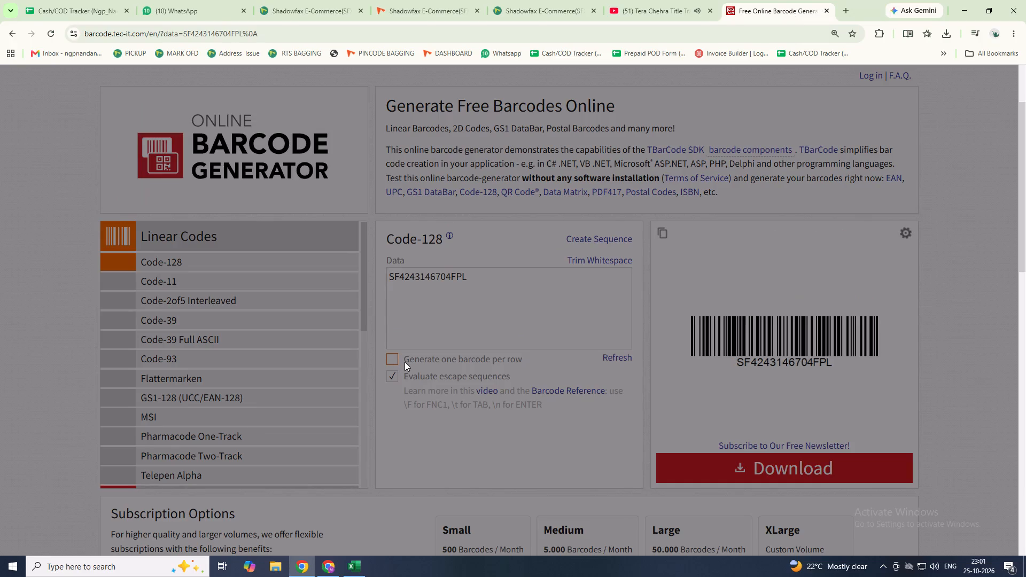
left_click(276, 9)
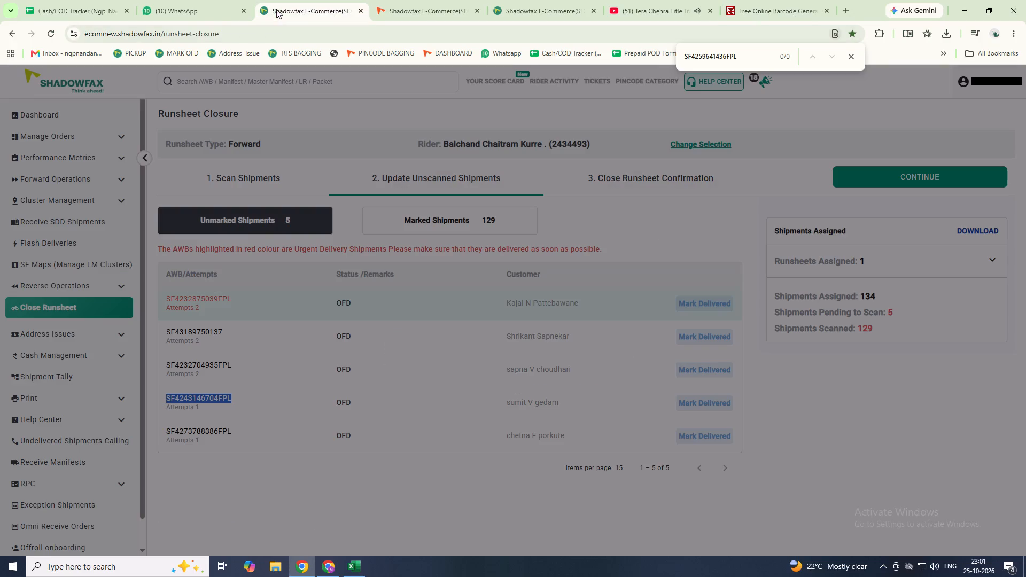
double_click(204, 432)
key("ctrl+c")
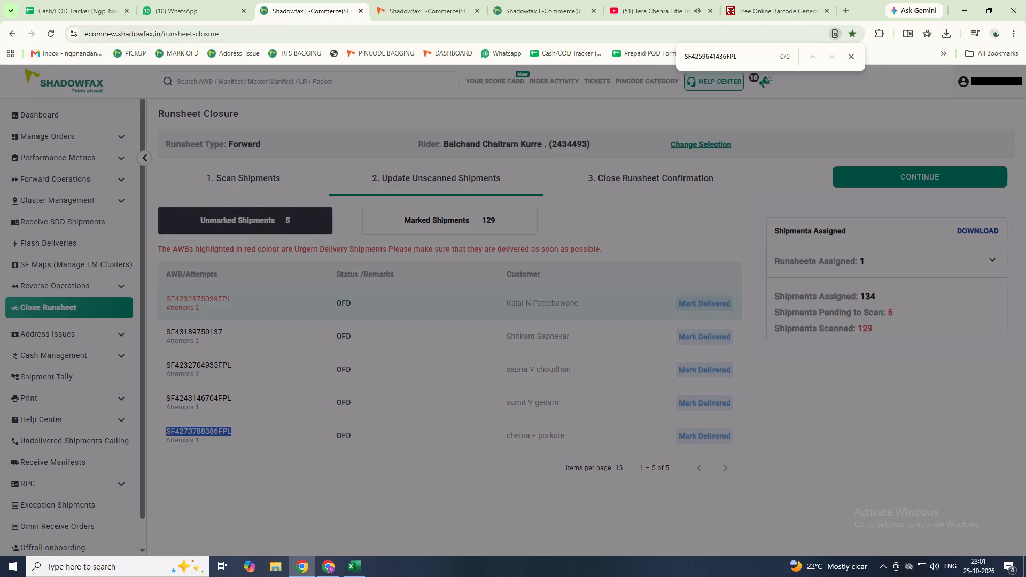
left_click(778, 0)
double_click(434, 274)
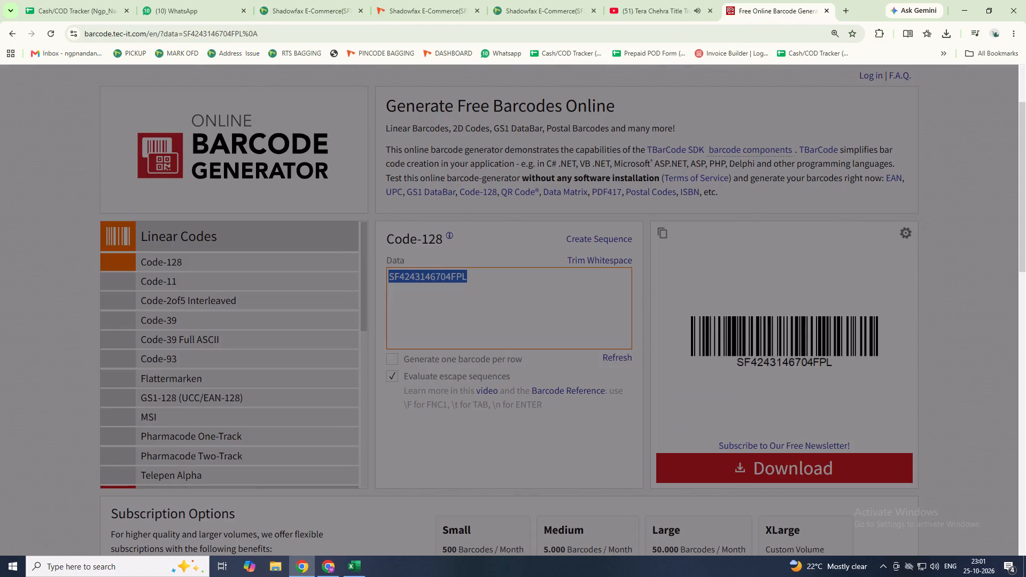
key("ctrl+c")
left_click(333, 12)
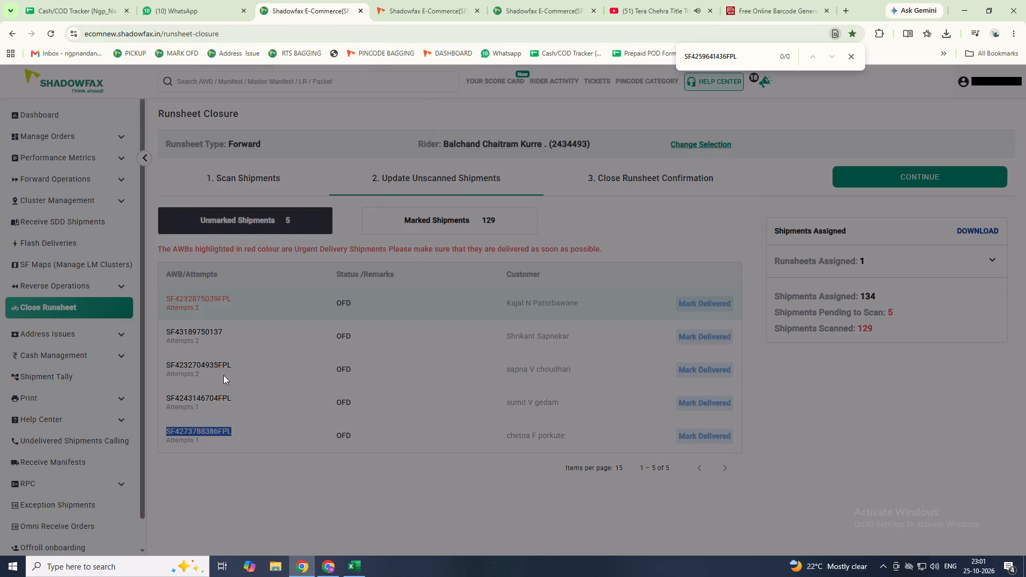
key("ctrl+c")
triple_click(188, 430)
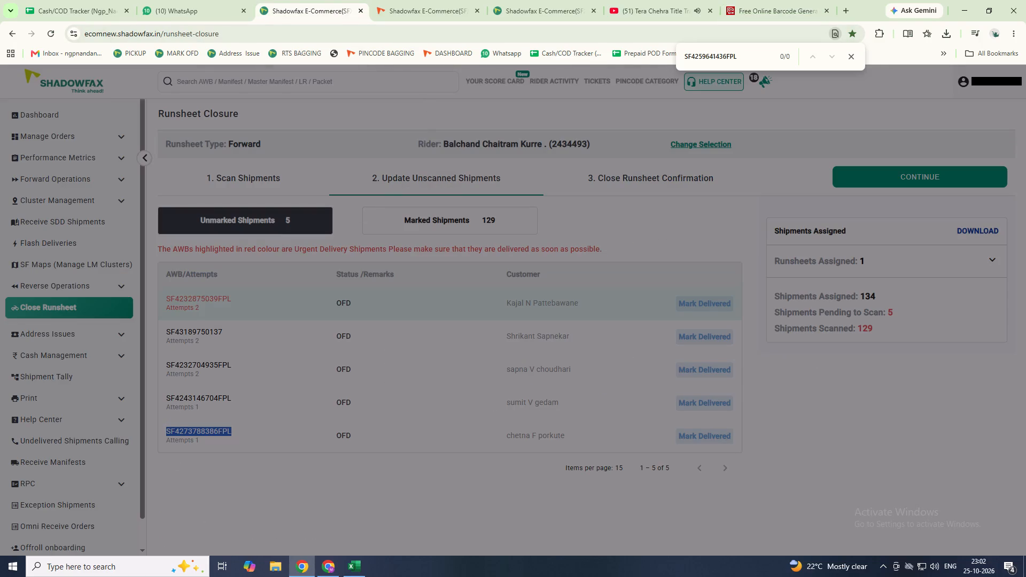
left_click(187, 429)
key("ctrl+c")
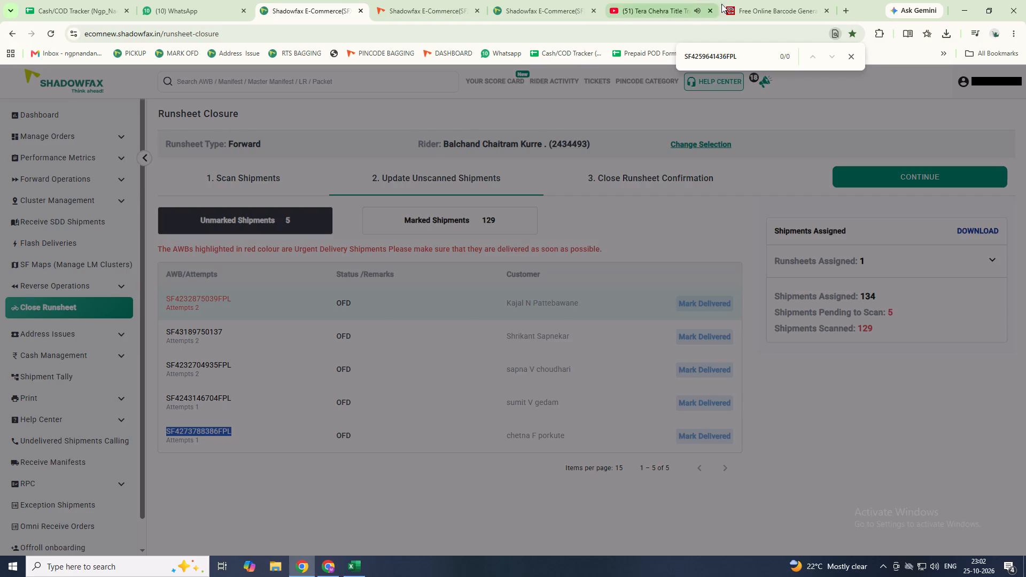
left_click(733, 6)
left_click(465, 269)
double_click(460, 275)
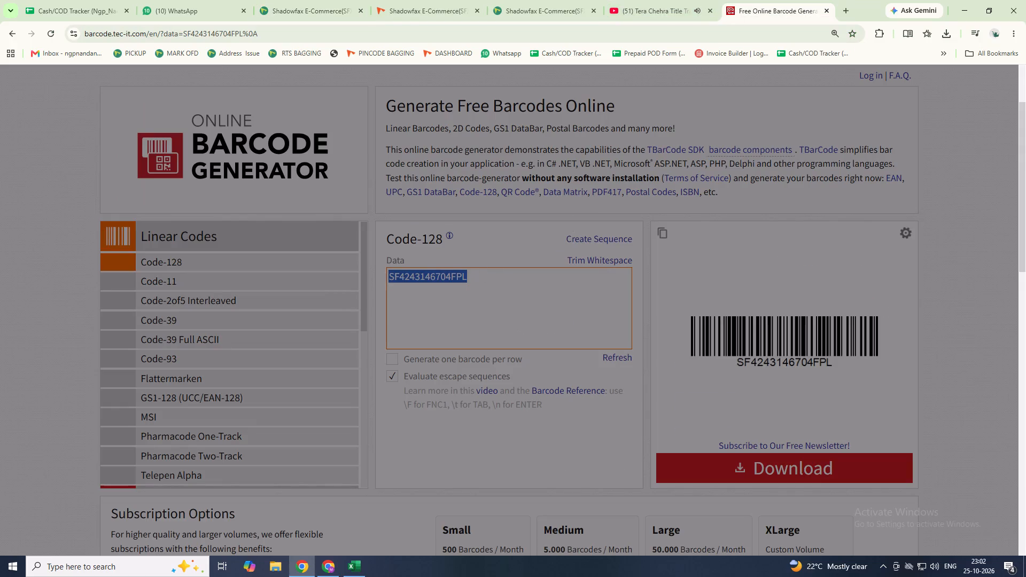
key("ctrl+v")
left_click(392, 356)
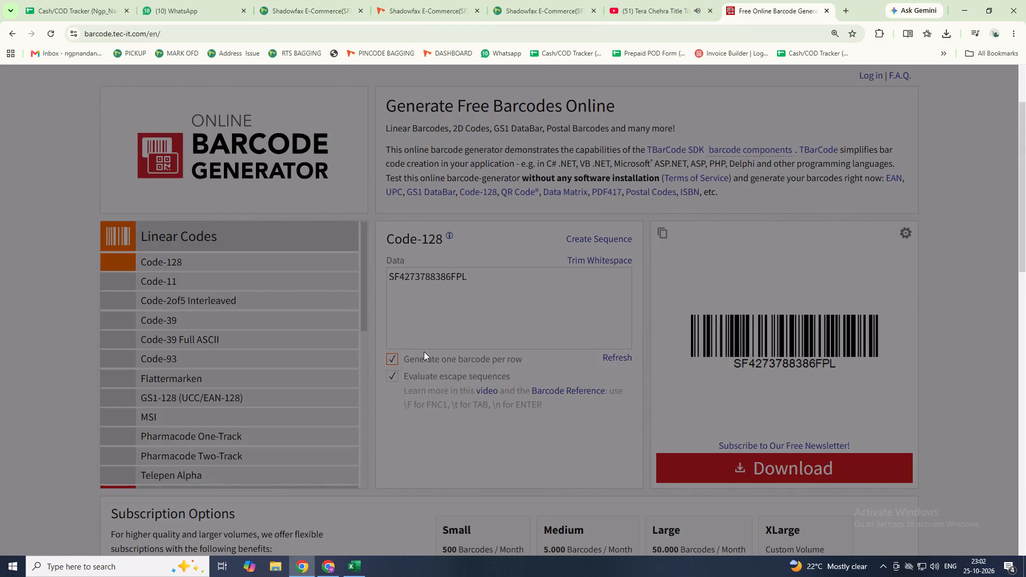
Recheck the rider's unscanned shipments in Shadowfax and open the Close Runsheet Confirmation stage.
left_click(312, 3)
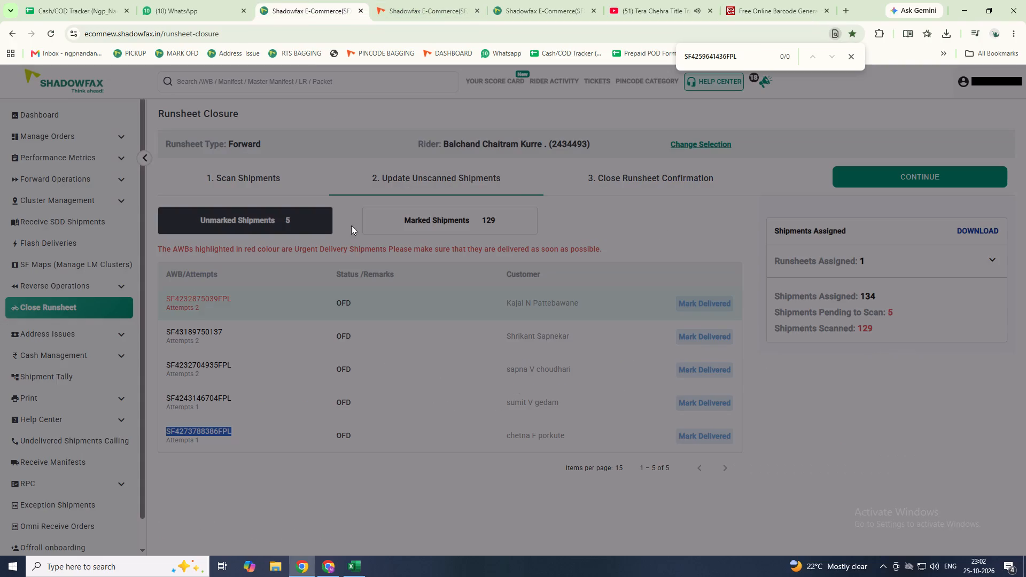
left_click(587, 181)
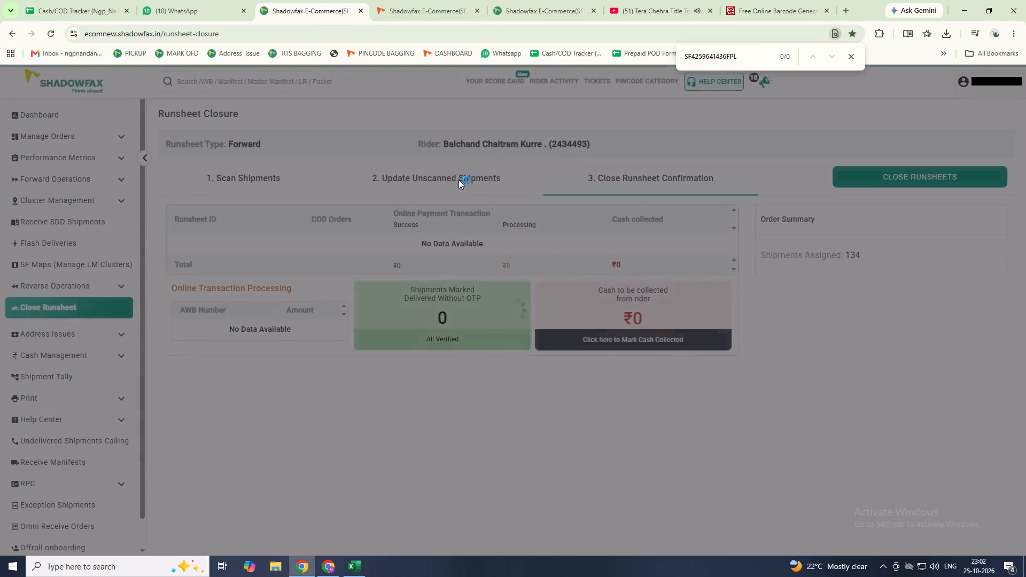
left_click(458, 179)
left_click(458, 179)
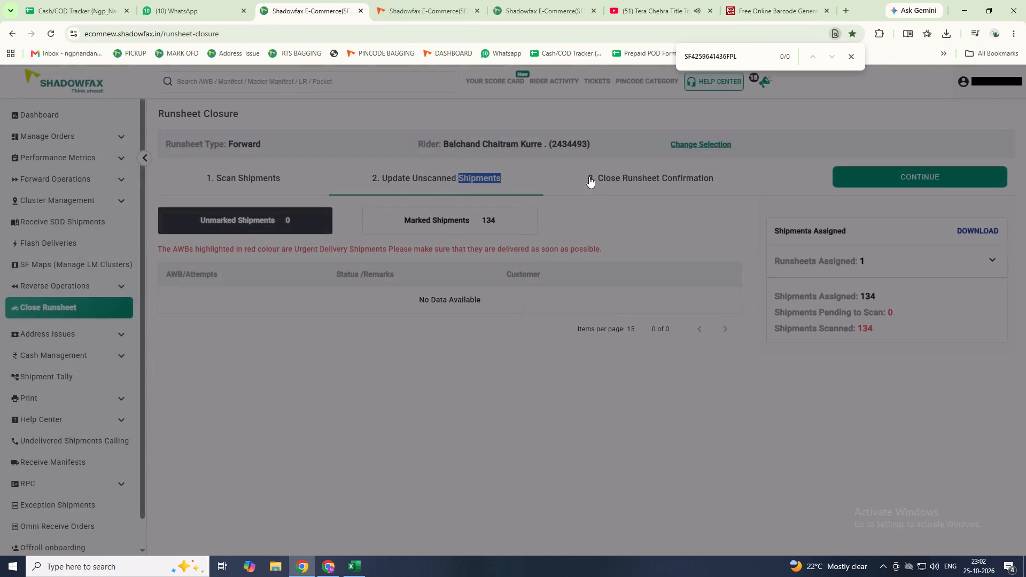
left_click(591, 176)
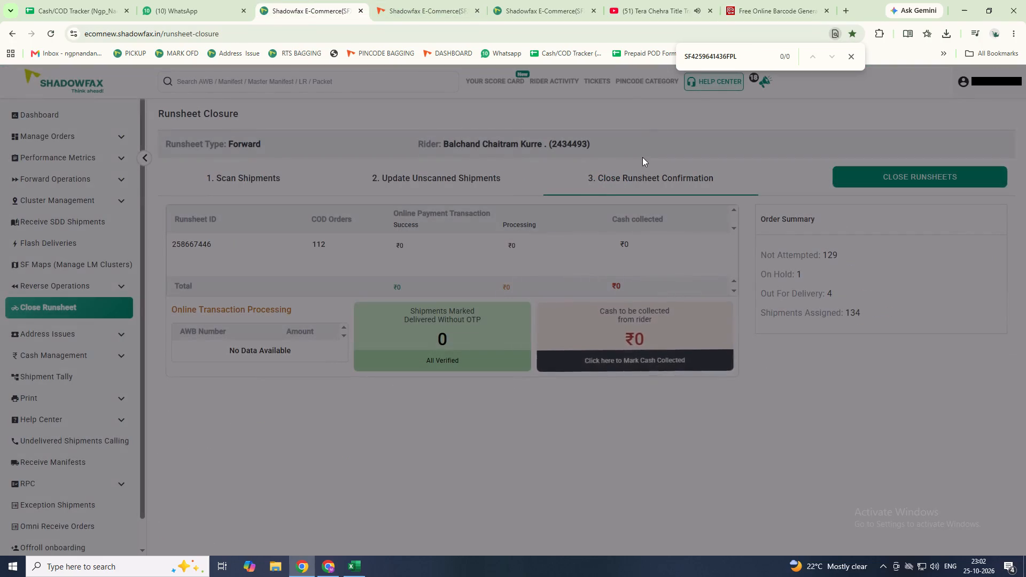
left_click_drag(437, 166, 446, 169)
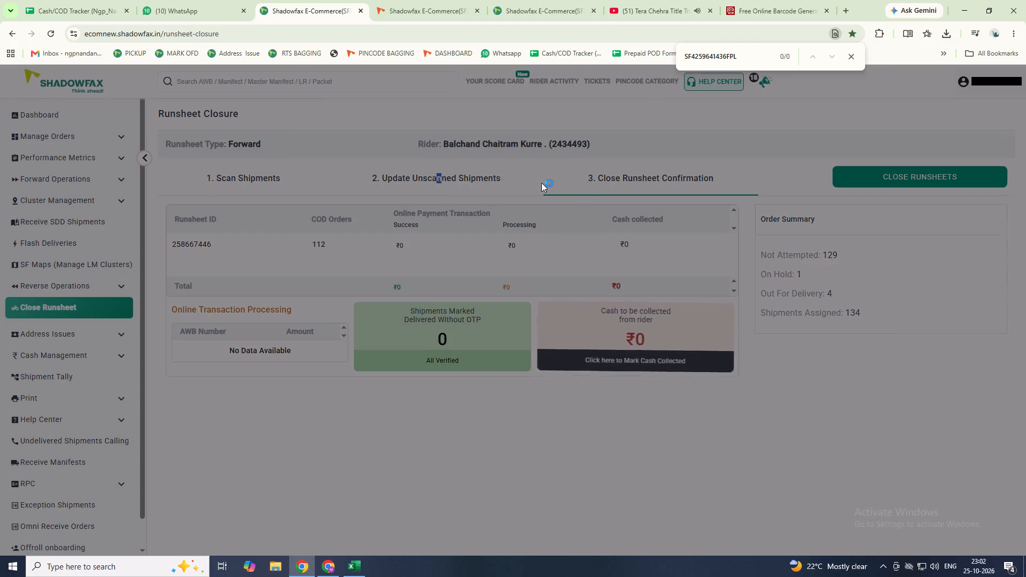
left_click(633, 181)
left_click(633, 181)
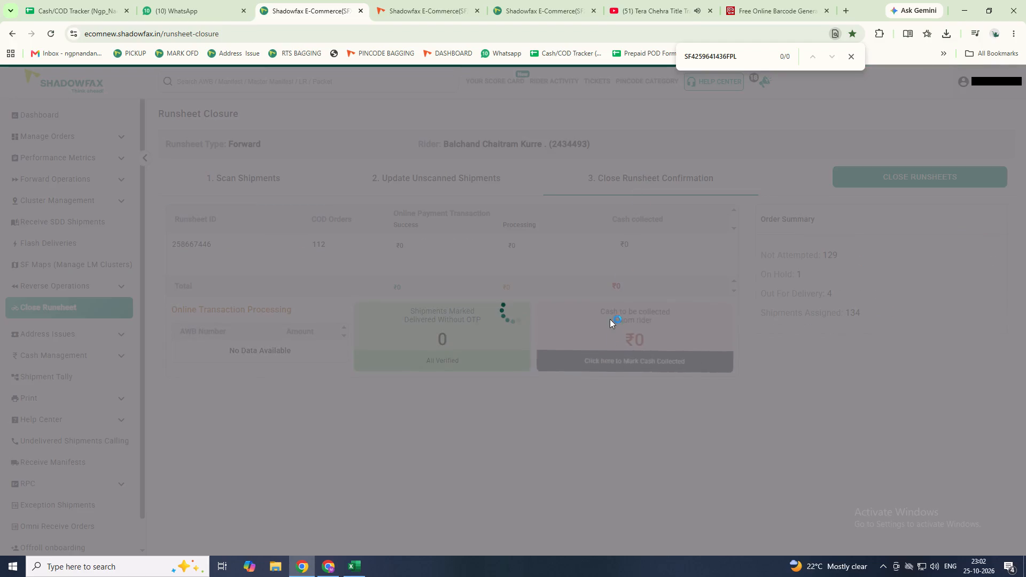
Mark the rider's cash as collected and close the forward runsheet.
left_click(618, 361)
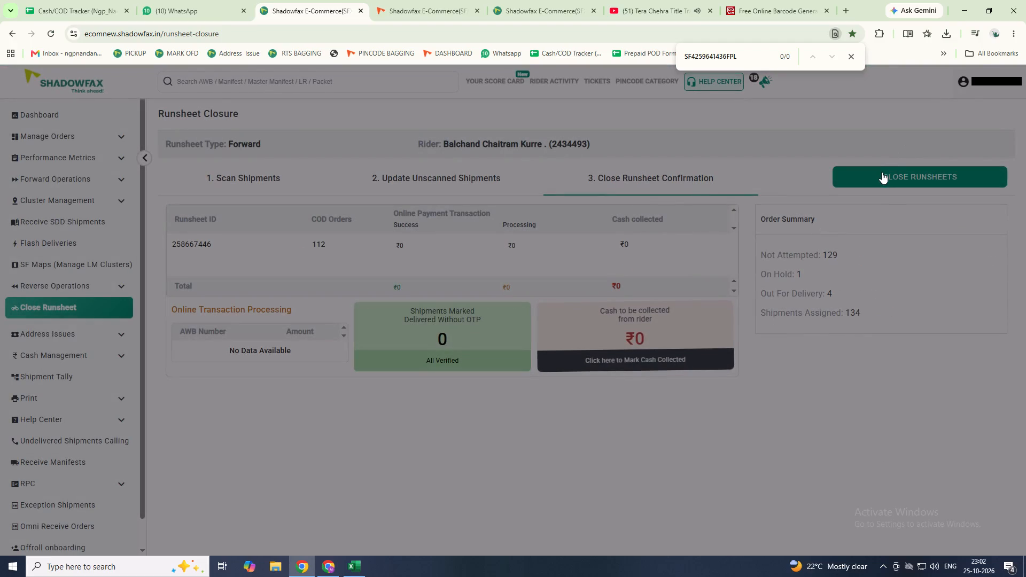
left_click(881, 173)
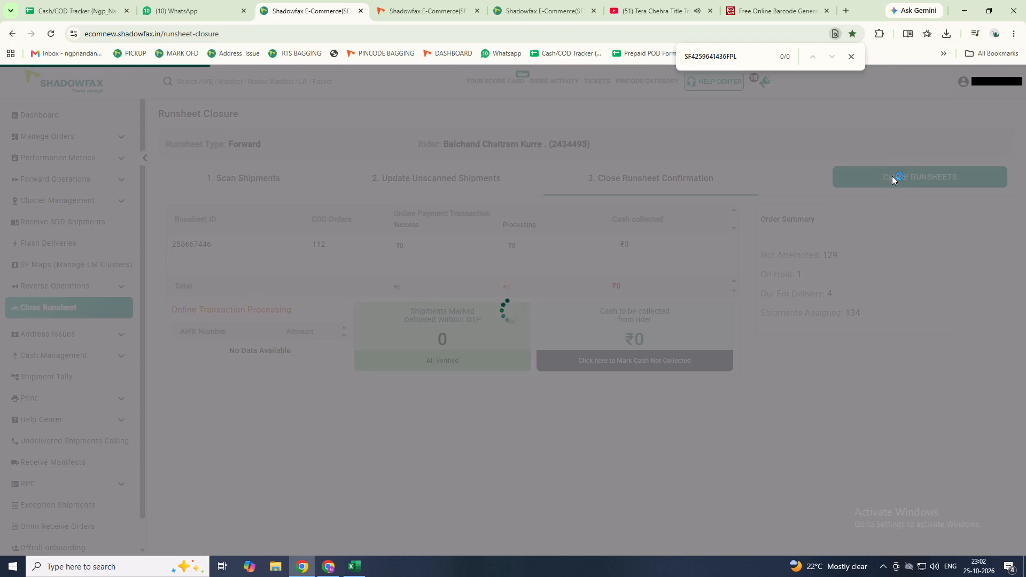
left_click(535, 280)
right_click(538, 273)
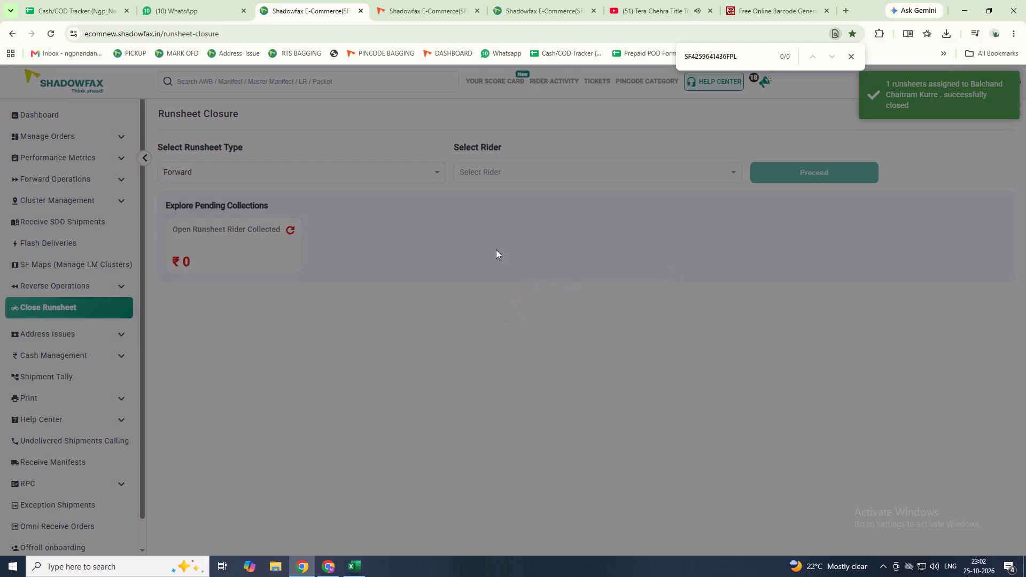
Start a new forward runsheet from the dashboard's Orders to Deliver and ready the AWB scan field.
left_click(53, 113)
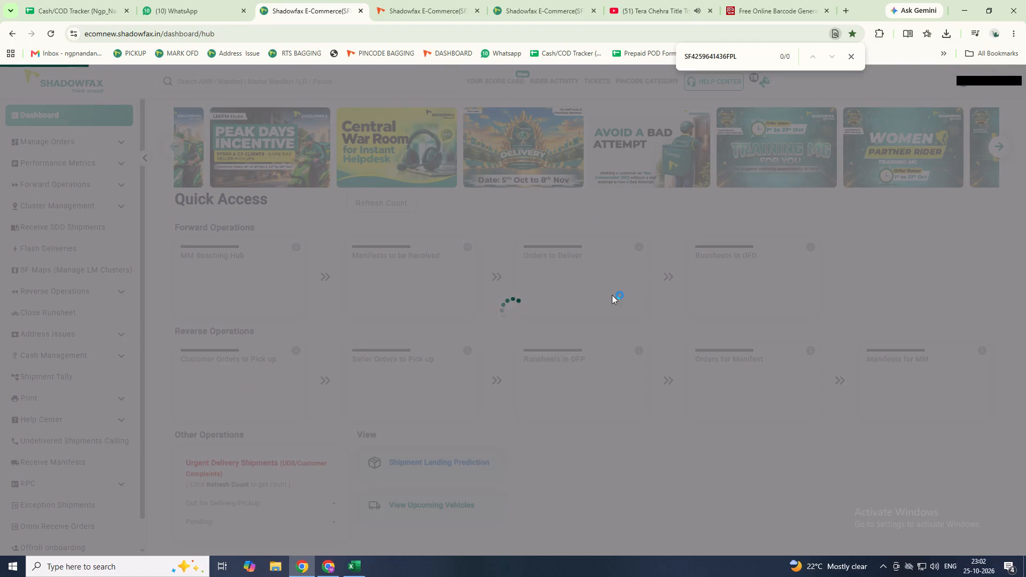
left_click(581, 285)
left_click(581, 286)
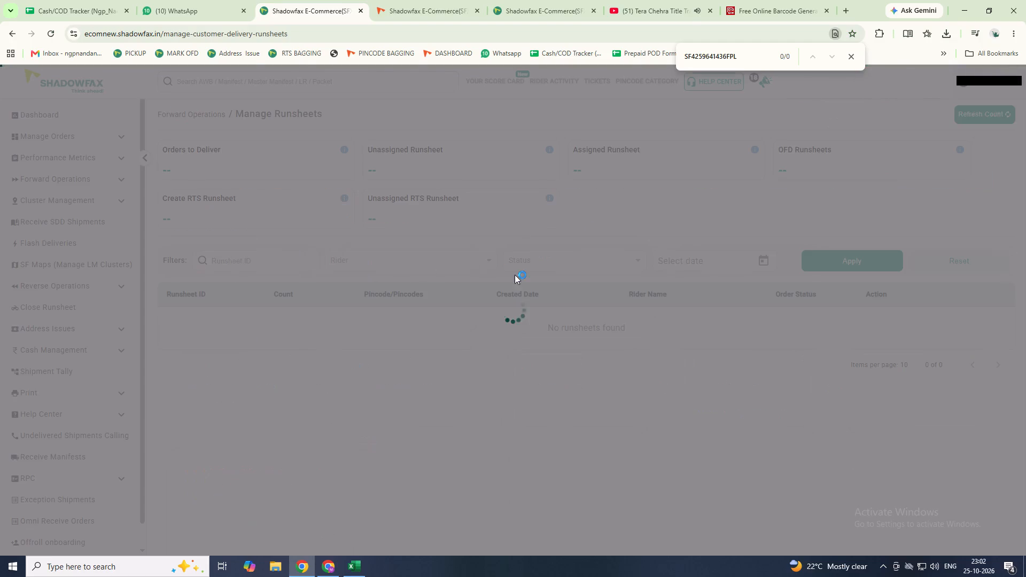
left_click(275, 163)
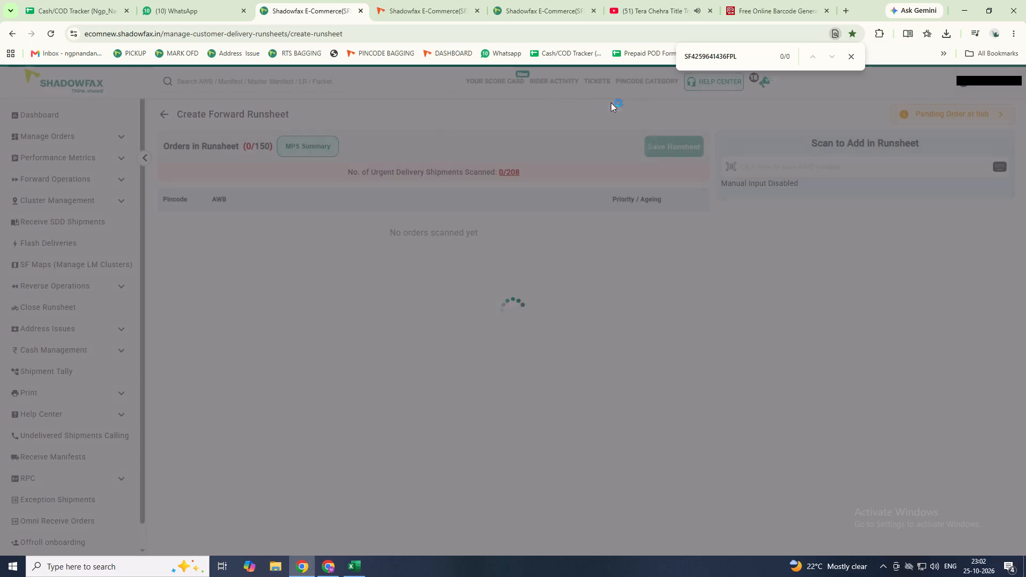
left_click(783, 173)
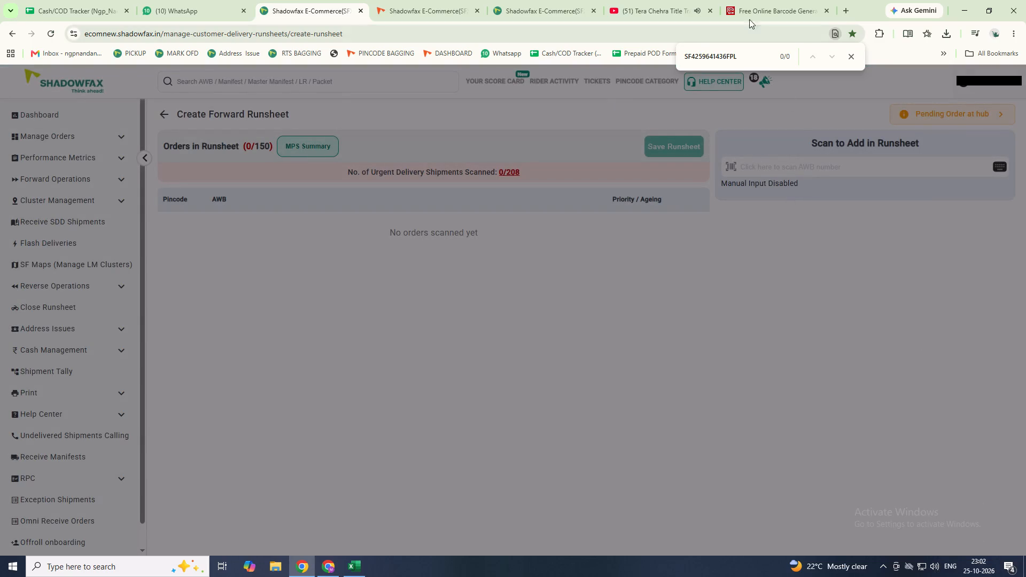
Switch to YouTube and pause the Tera Chehra song.
left_click(643, 9)
left_click(423, 215)
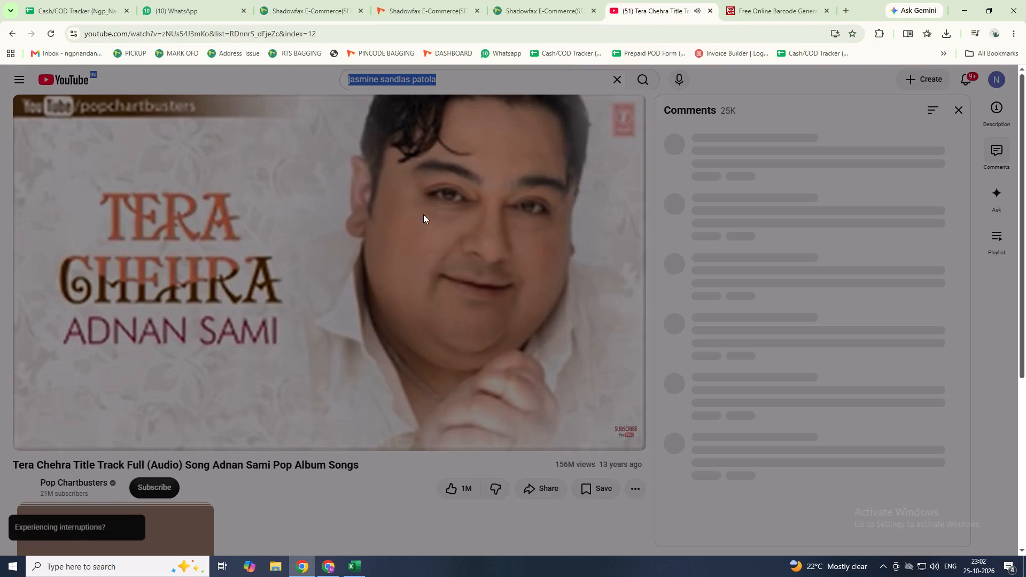
Return to the Create Forward Runsheet page and scan shipment AWBs into the runsheet, dismissing the rejected scans.
left_click(300, 10)
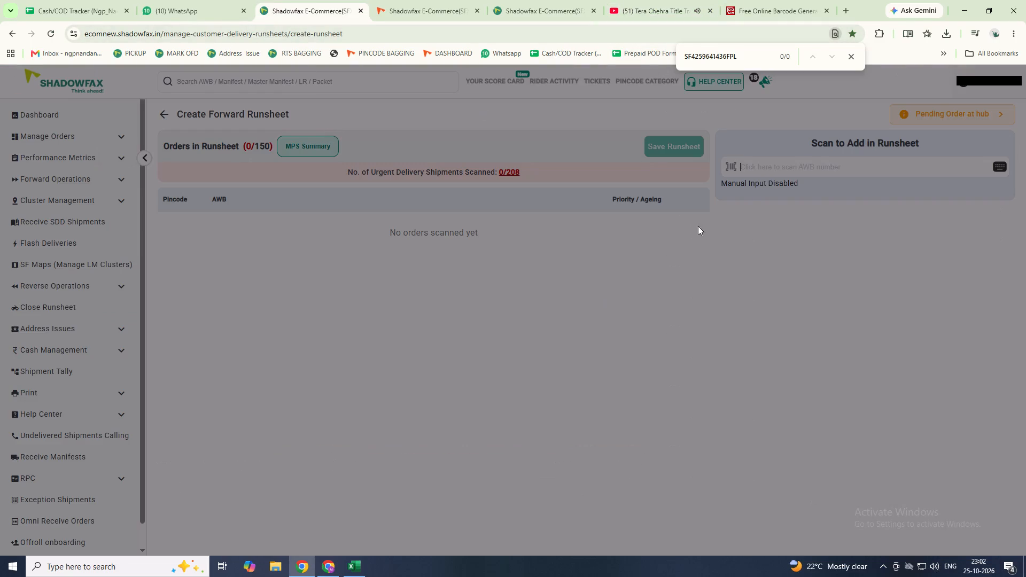
left_click(779, 162)
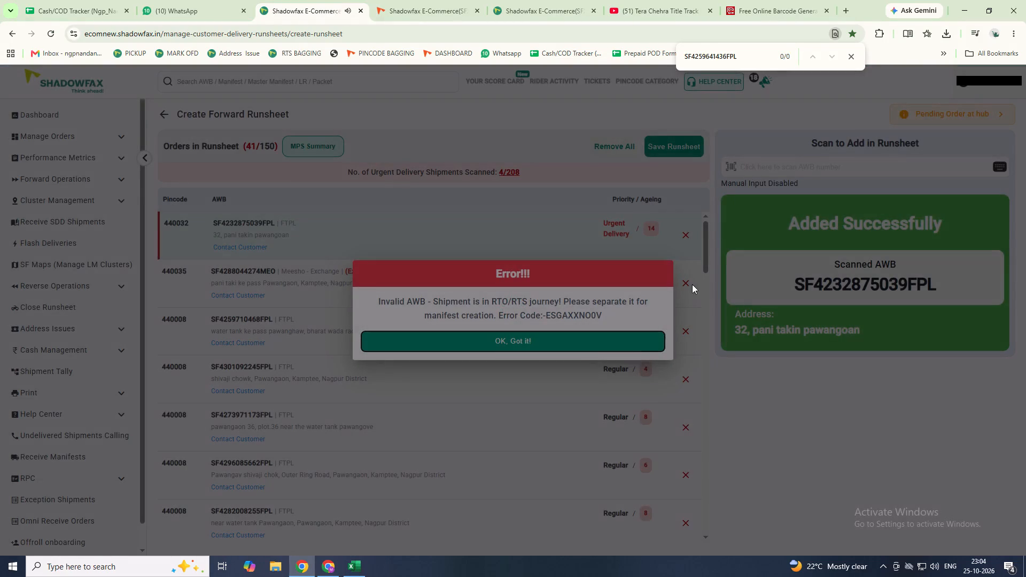
left_click(634, 349)
left_click(820, 162)
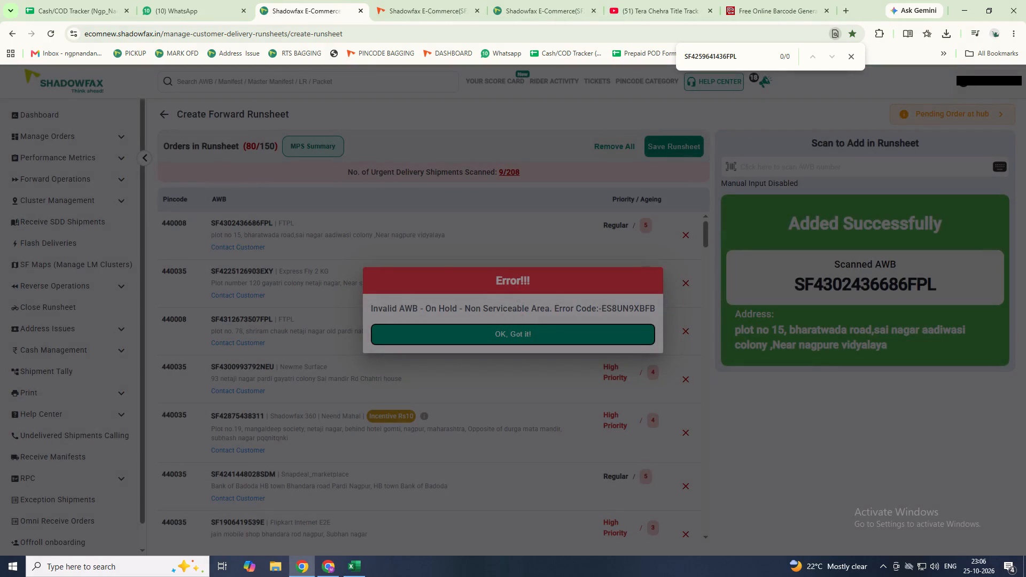
left_click(623, 331)
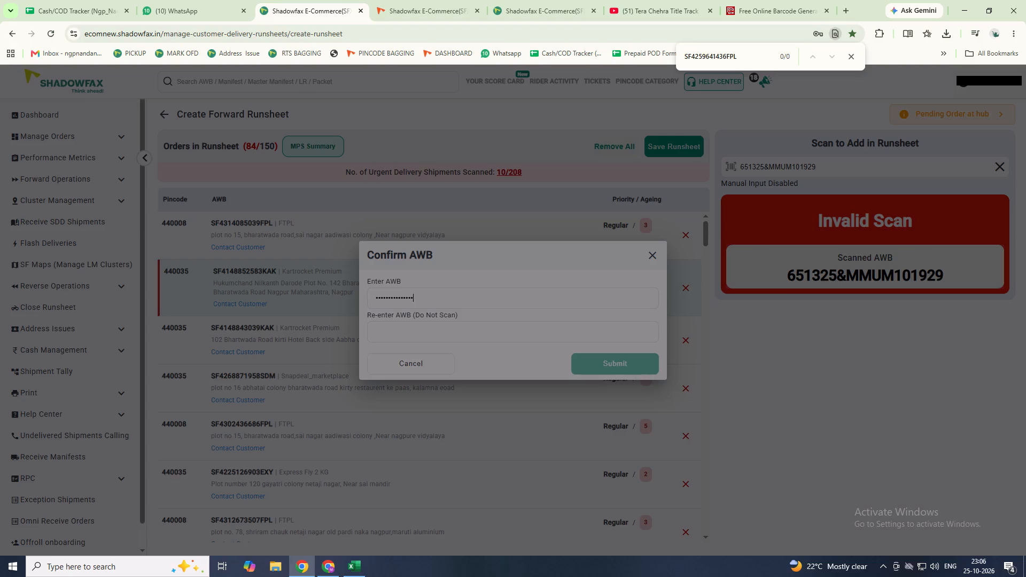
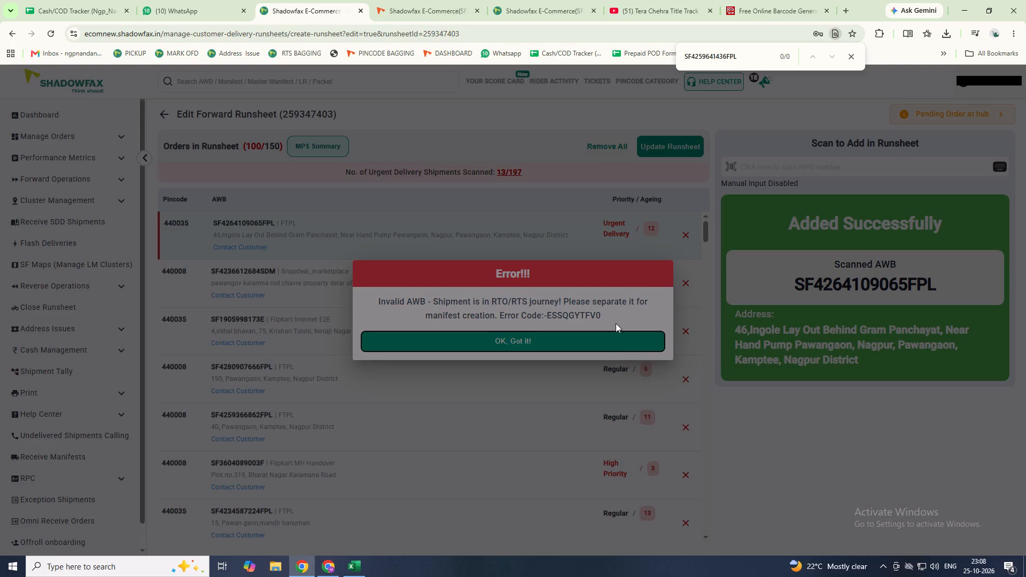
Continue scanning shipment AWBs into the forward runsheet, dismissing each rejected RTO/RTS scan and readying the AWB scan field again.
left_click(617, 341)
left_click(771, 167)
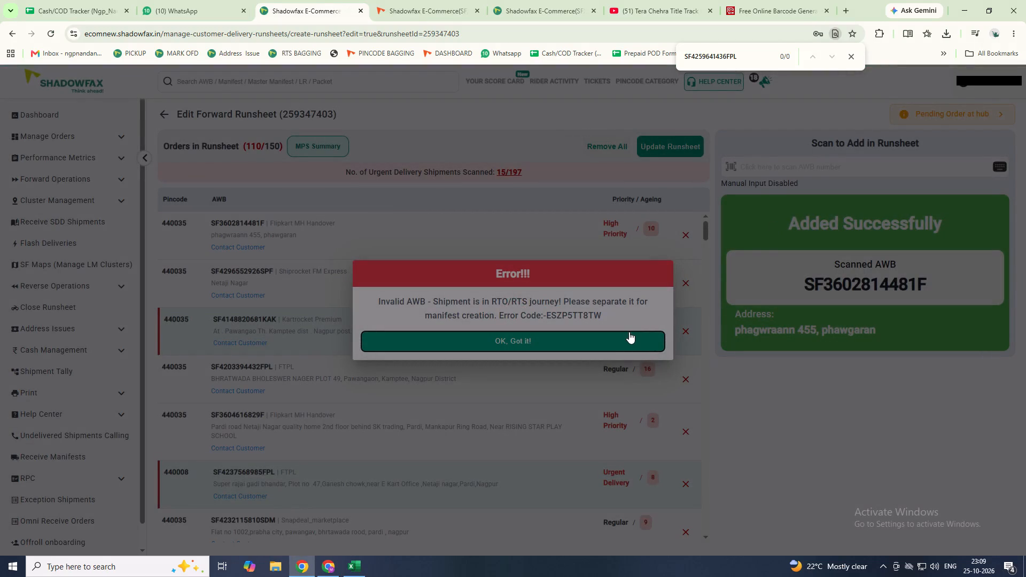
left_click(629, 332)
left_click(750, 166)
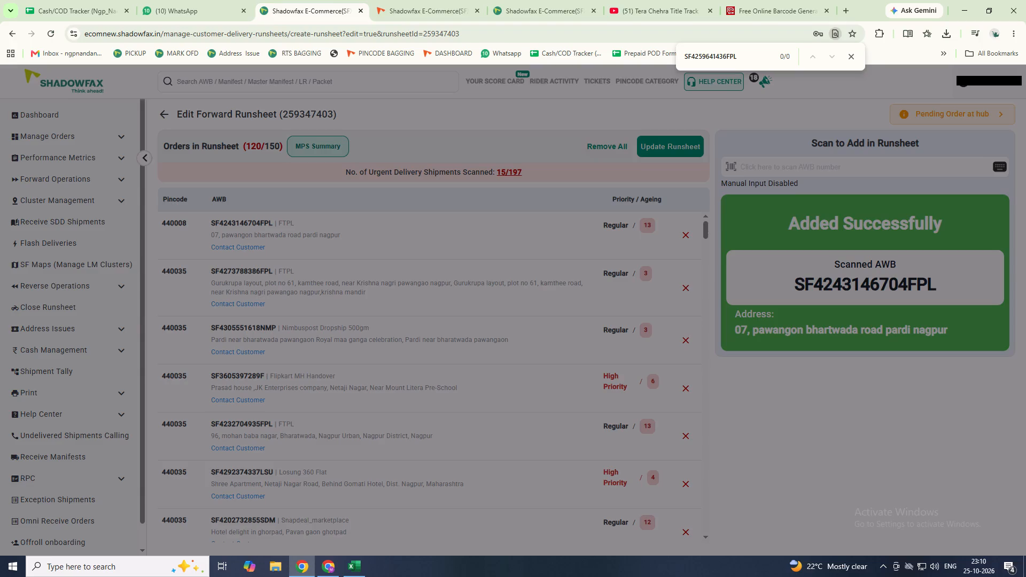
Update the forward runsheet with the scanned shipments and save it despite the urgent shipments not added.
left_click(674, 147)
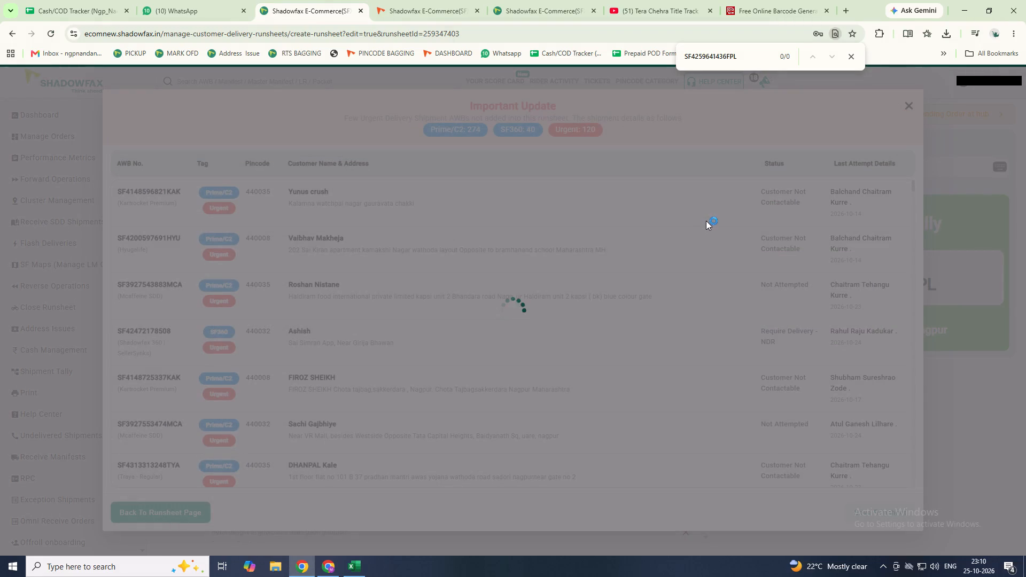
left_click(868, 516)
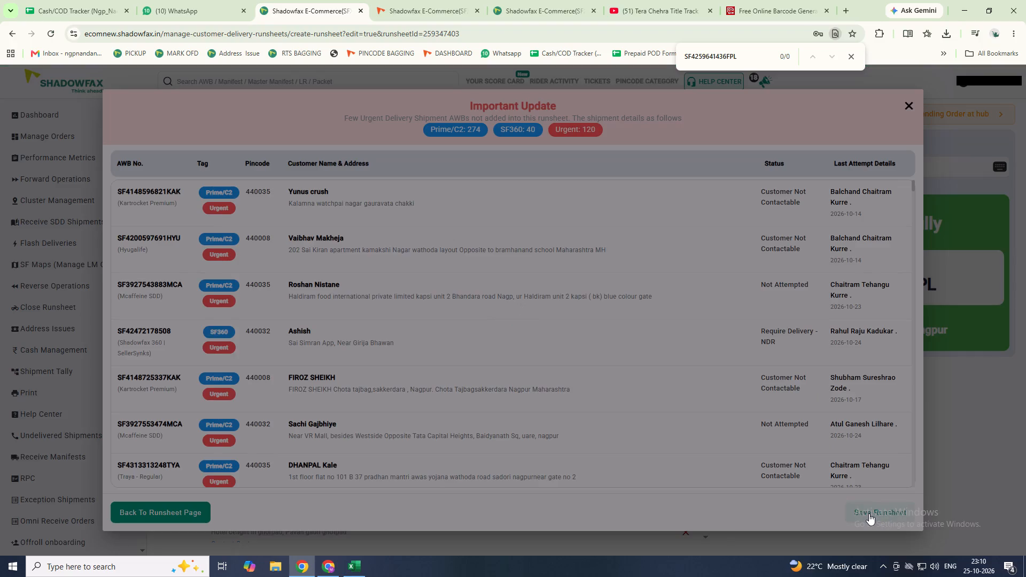
left_click(869, 513)
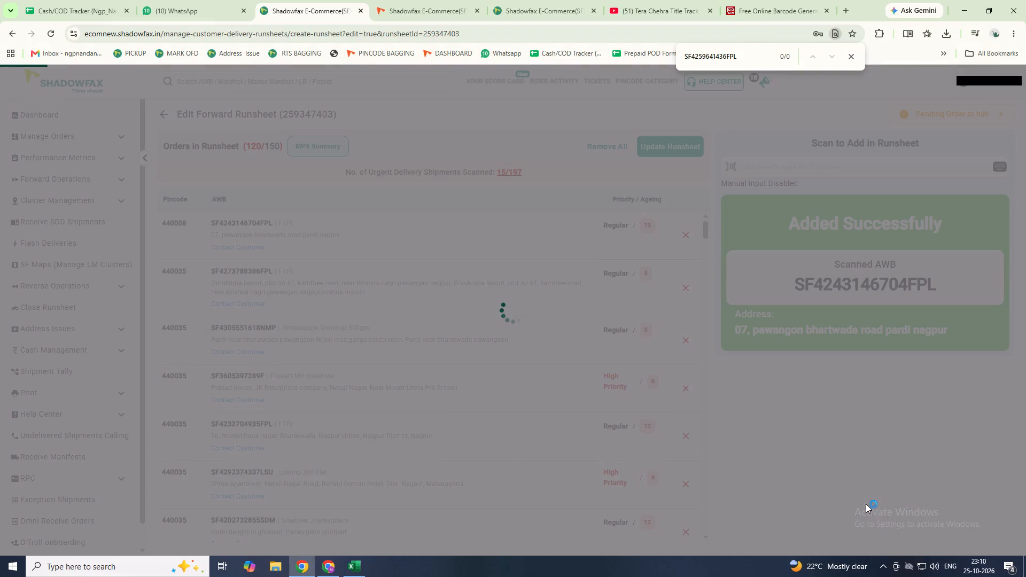
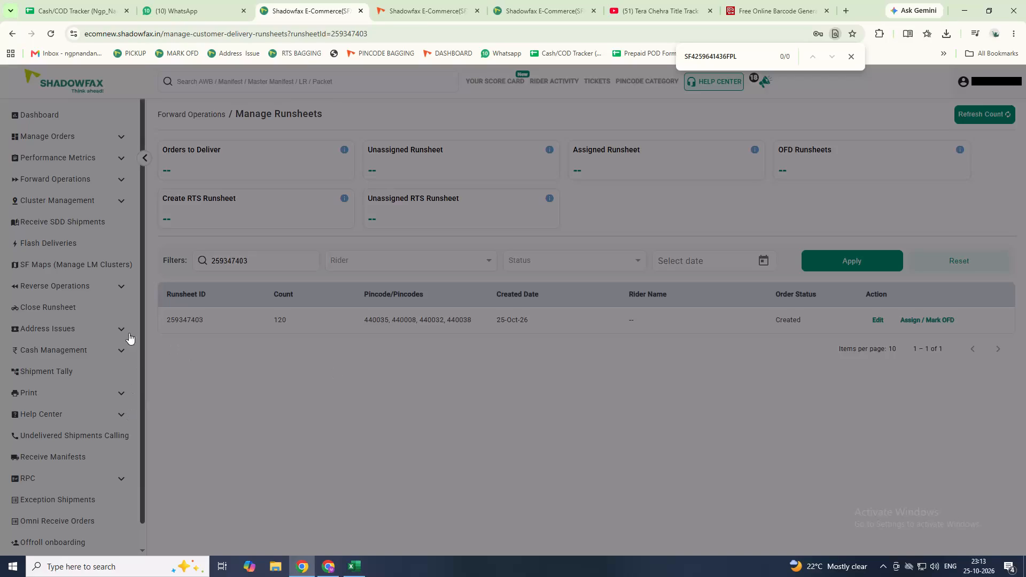
Open Shipment Tally and ready the Scan Shipment AWB field for scanning shipments at the hub.
left_click(64, 369)
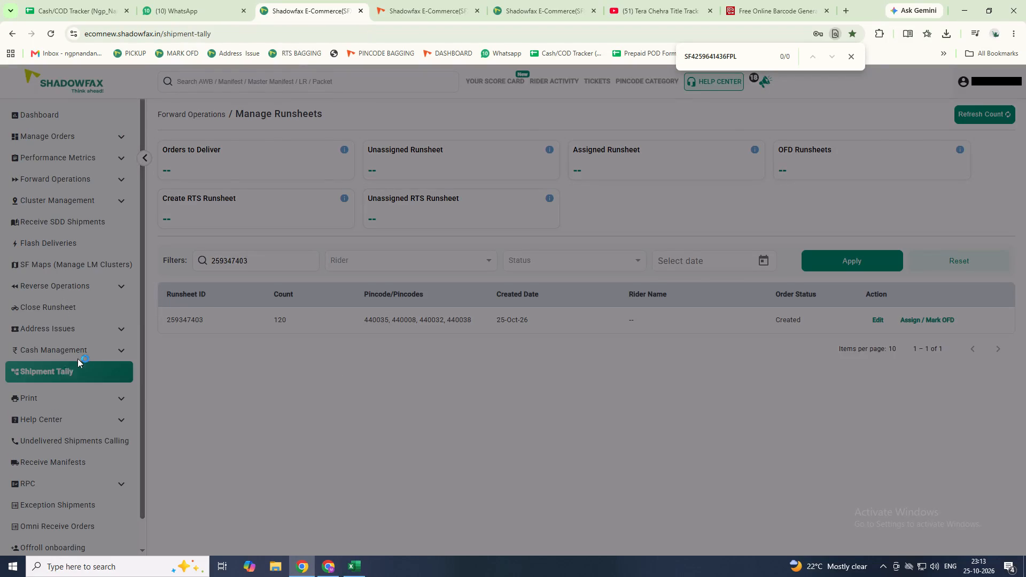
double_click(310, 278)
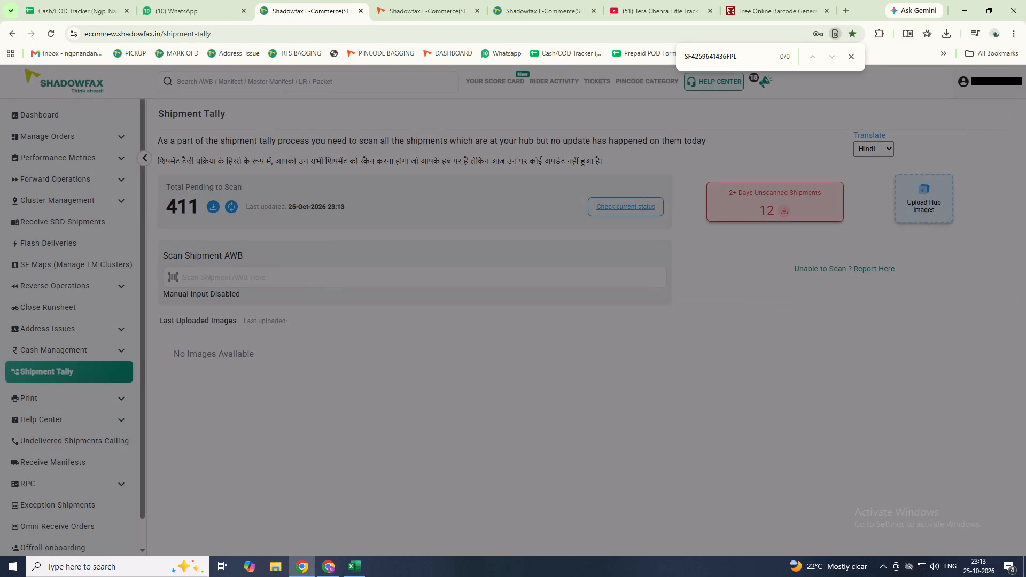
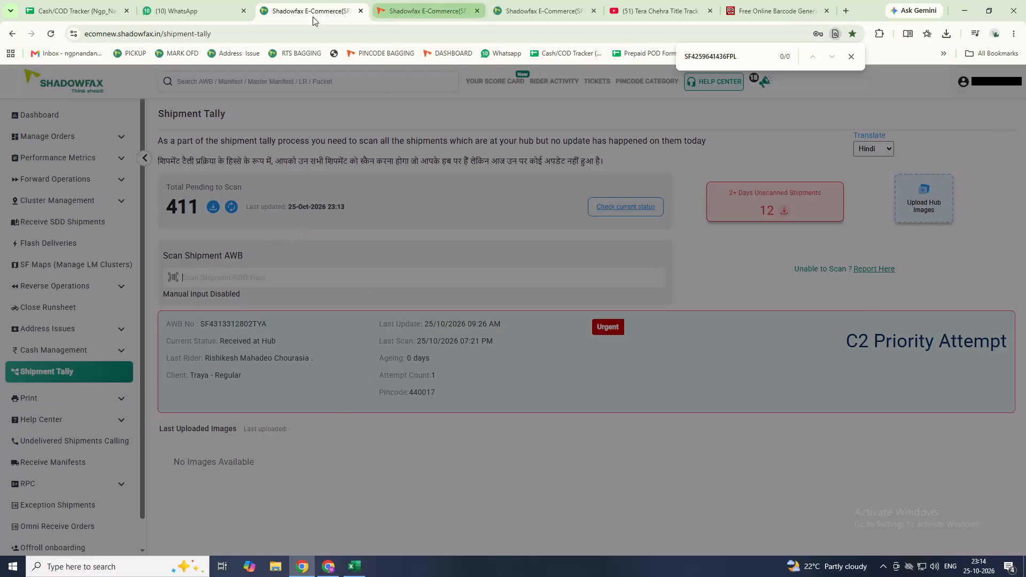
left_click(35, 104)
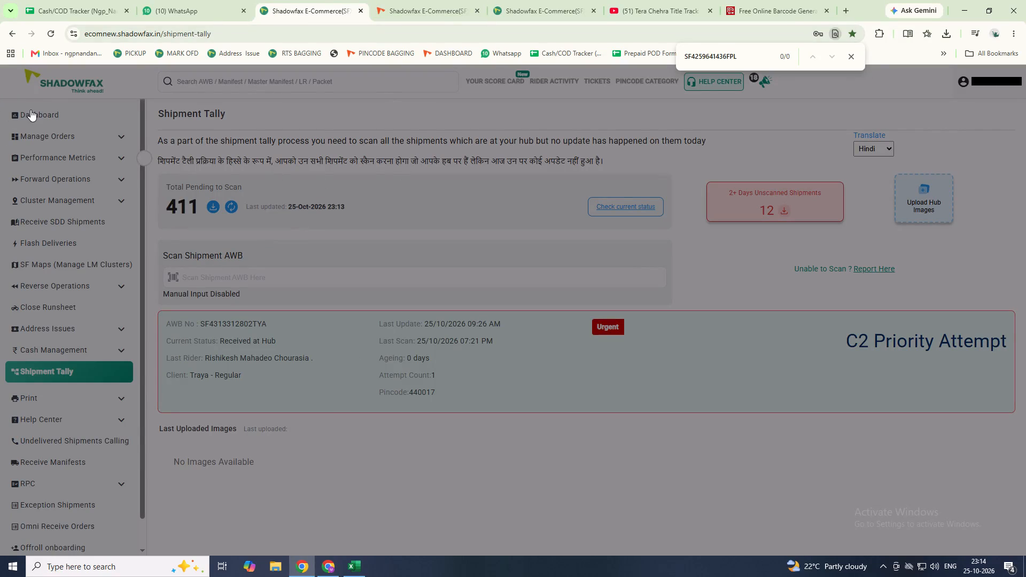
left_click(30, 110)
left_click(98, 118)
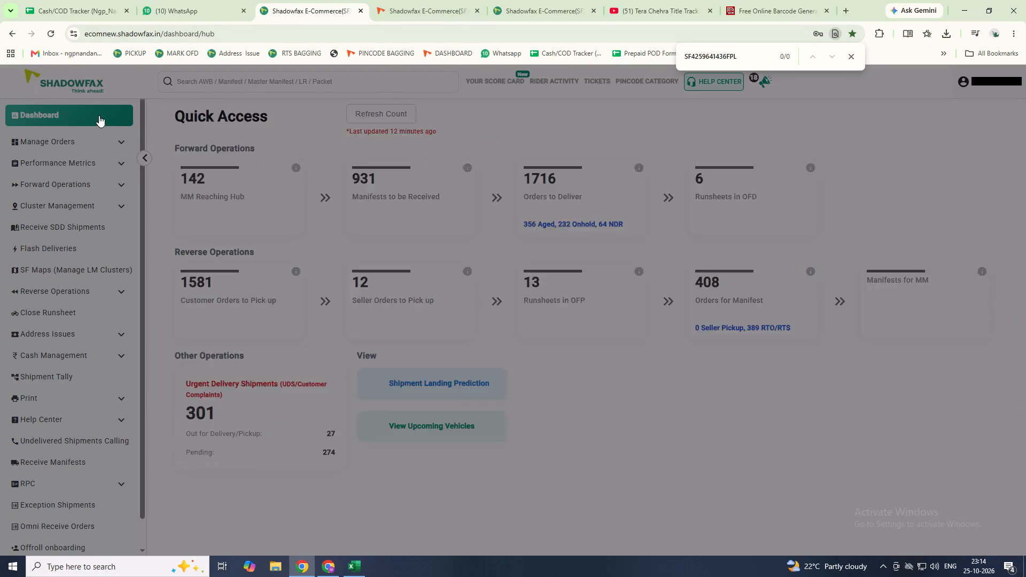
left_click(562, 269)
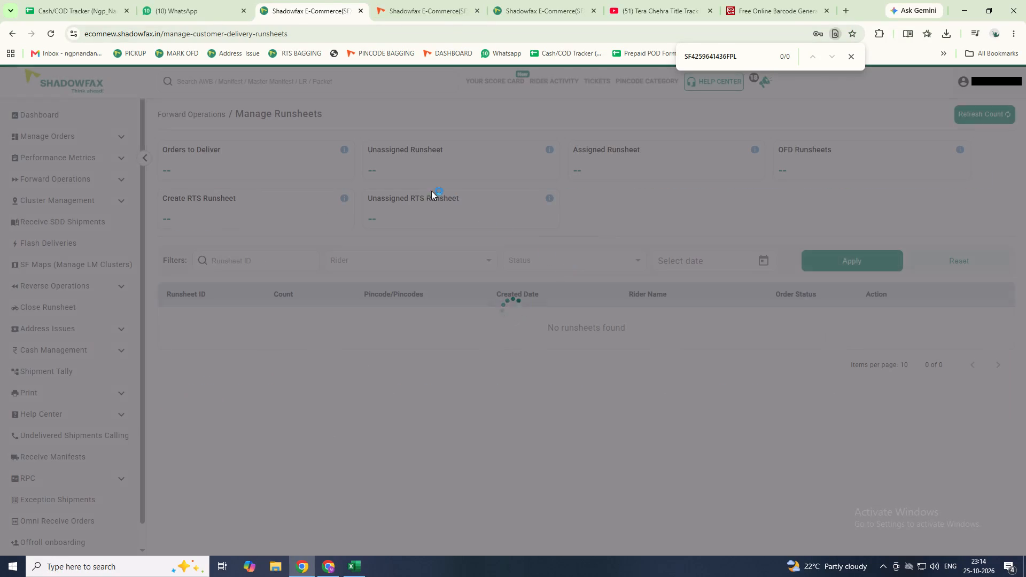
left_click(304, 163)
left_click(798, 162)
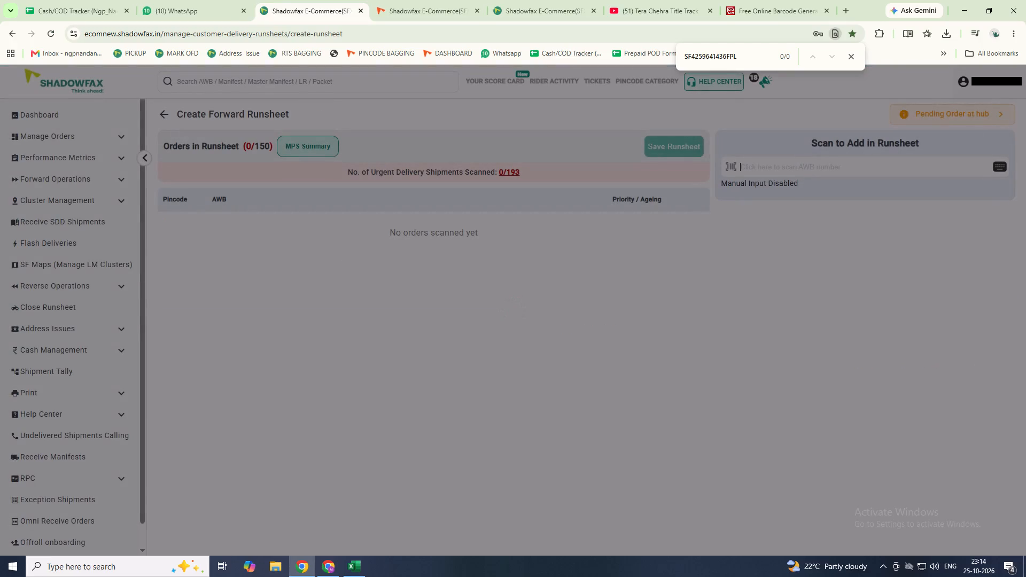
left_click(34, 112)
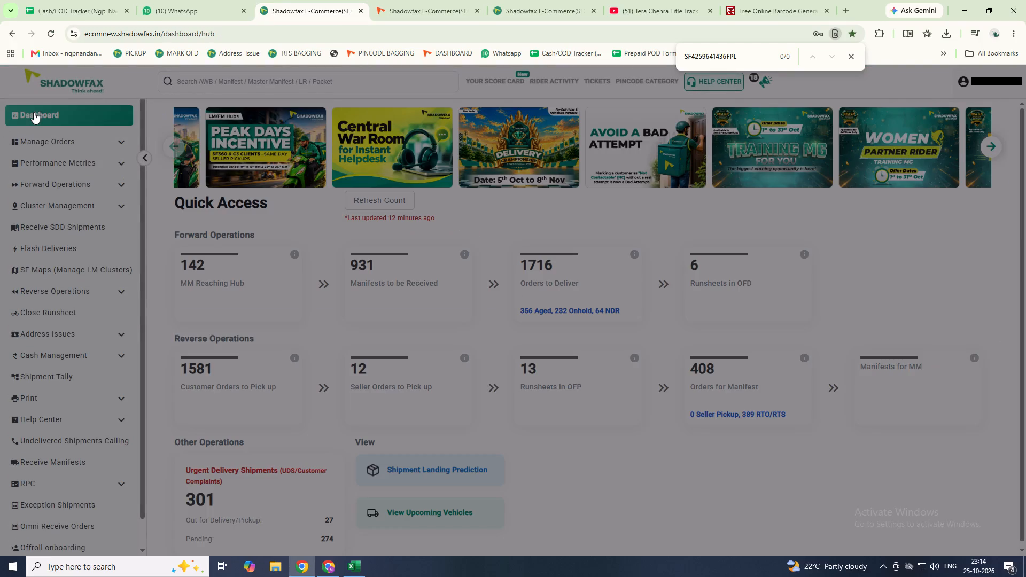
left_click(559, 272)
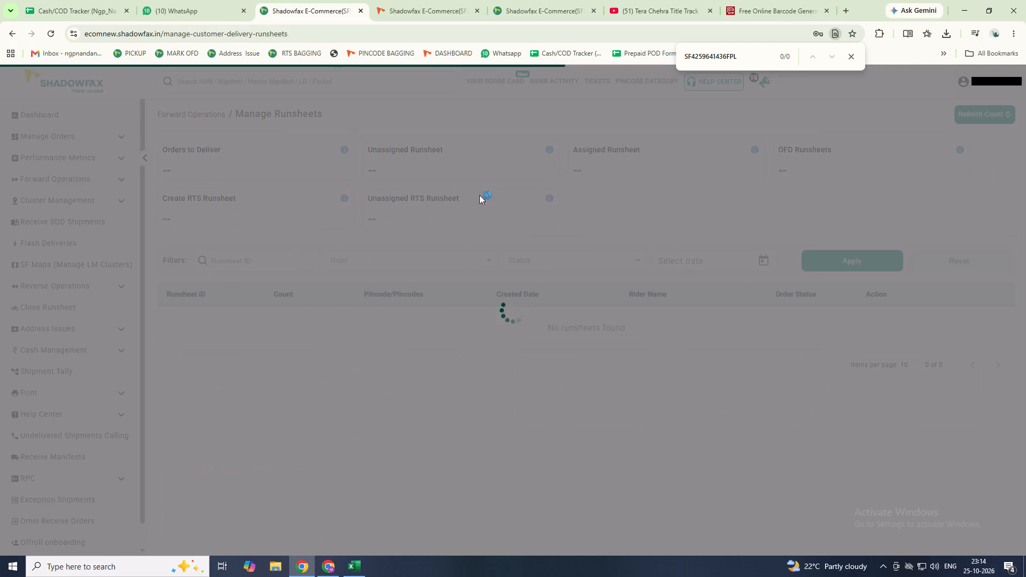
double_click(427, 165)
left_click(428, 163)
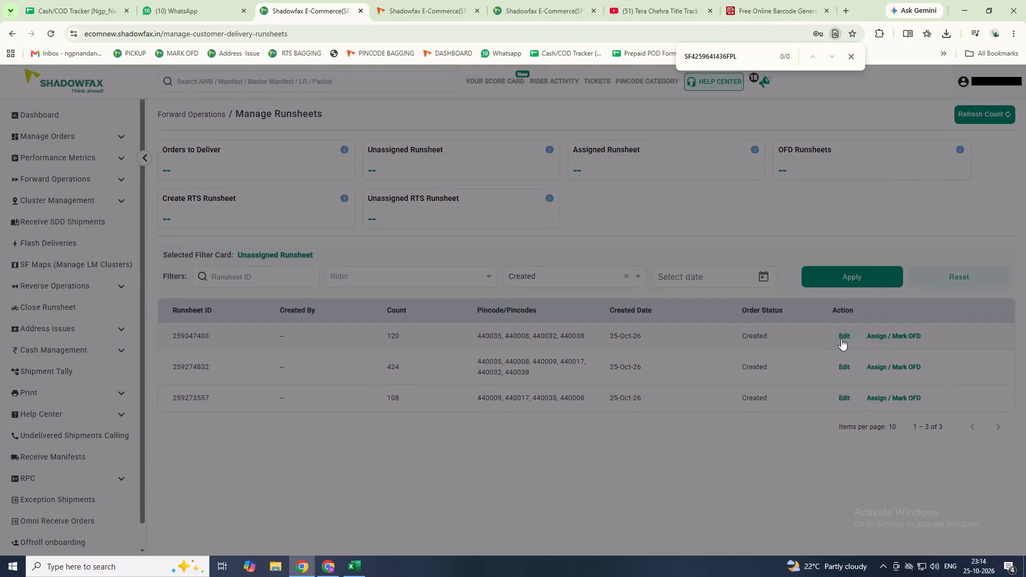
left_click(841, 339)
left_click(819, 164)
left_click(819, 164)
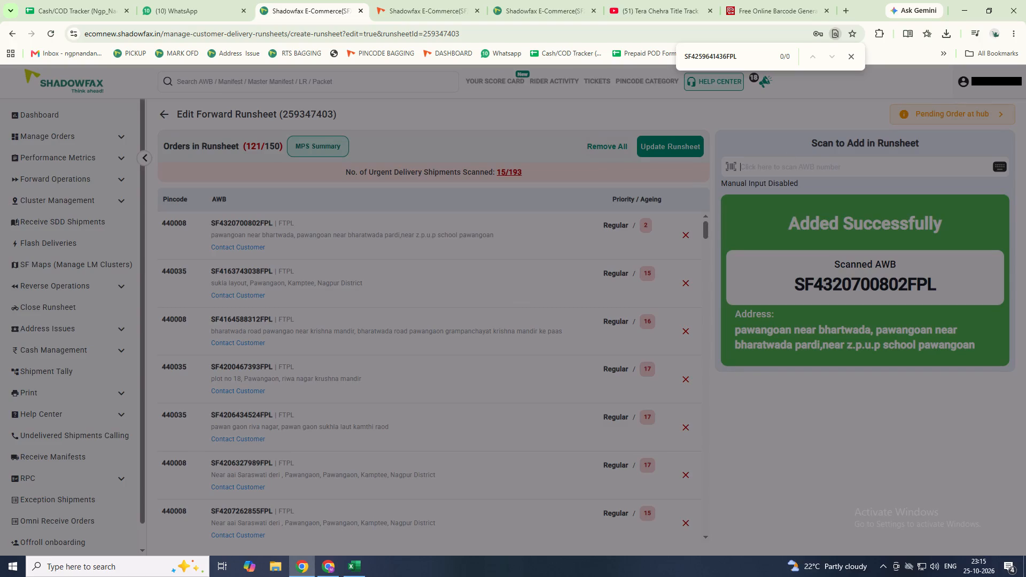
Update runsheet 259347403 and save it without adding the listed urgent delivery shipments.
left_click(659, 143)
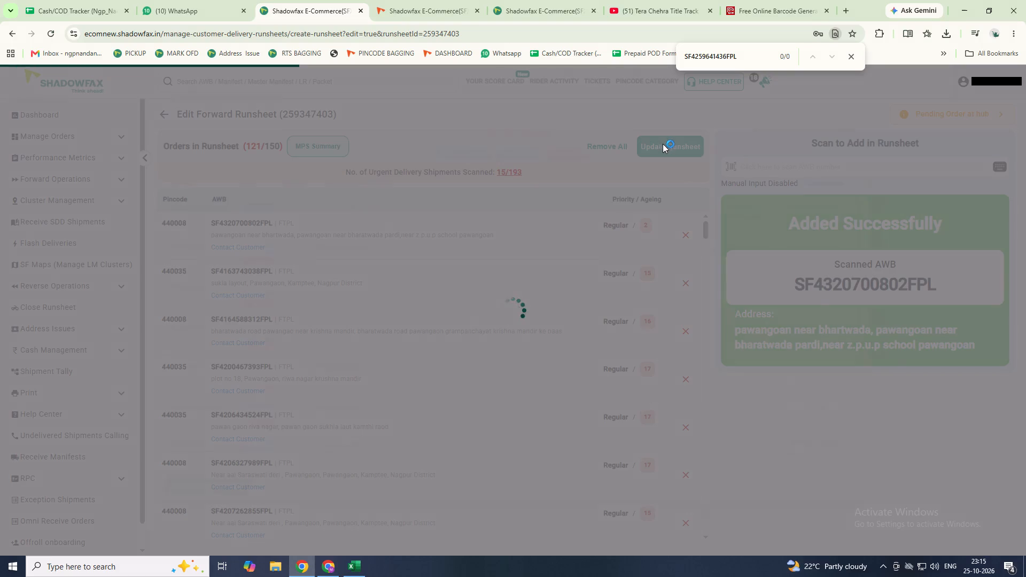
triple_click(878, 517)
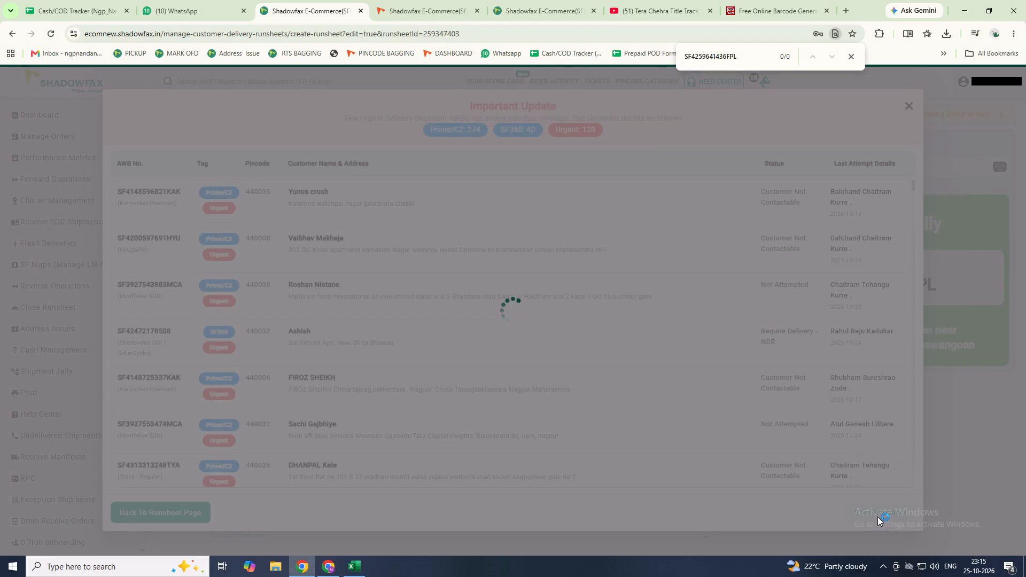
triple_click(876, 517)
double_click(876, 517)
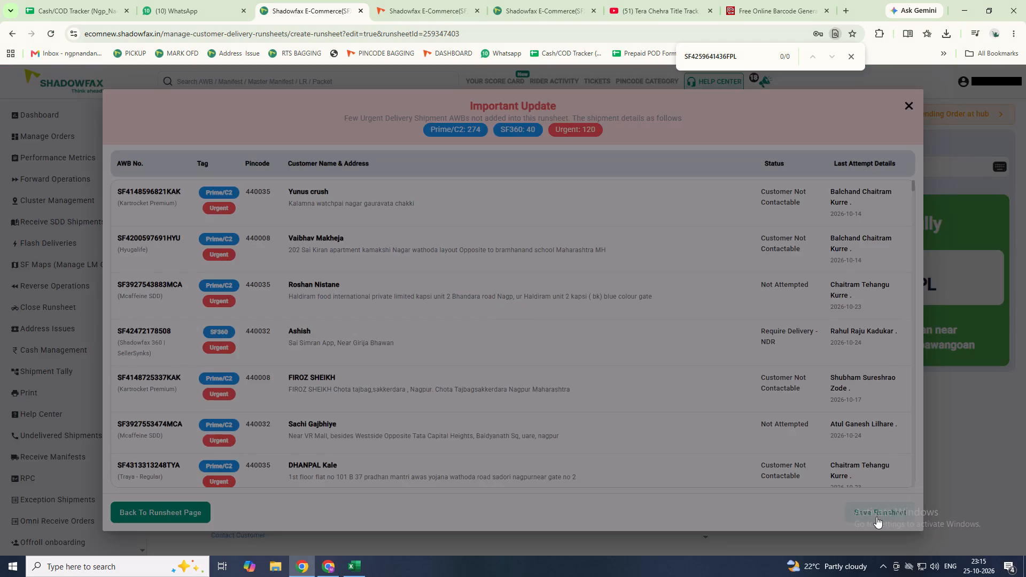
left_click(874, 516)
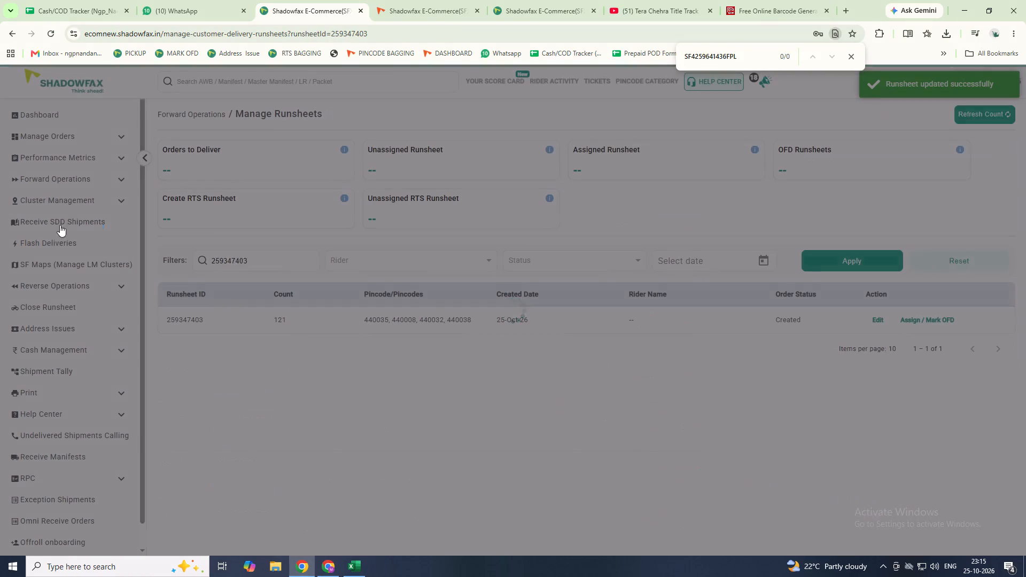
left_click(30, 366)
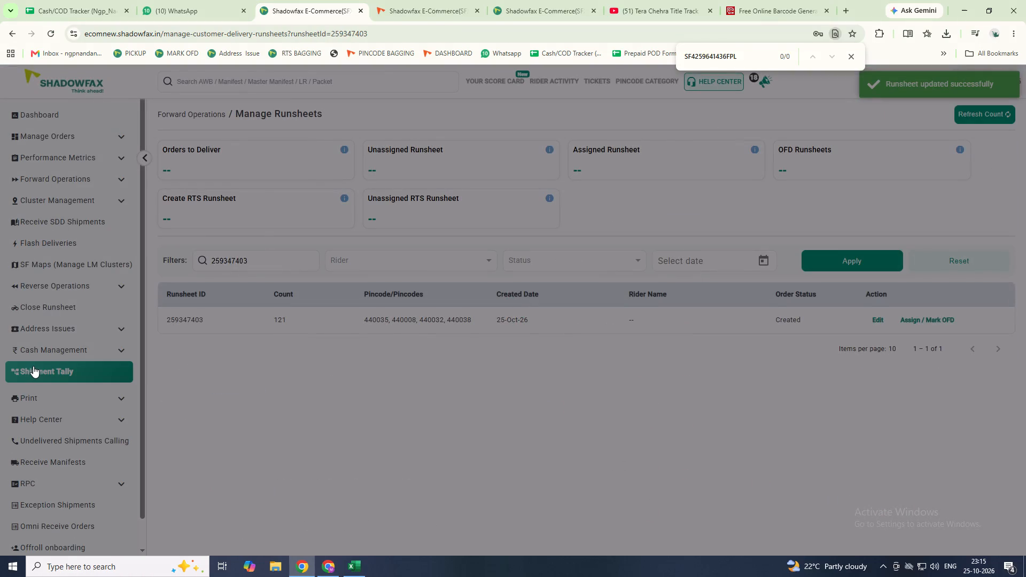
left_click(34, 367)
left_click(214, 273)
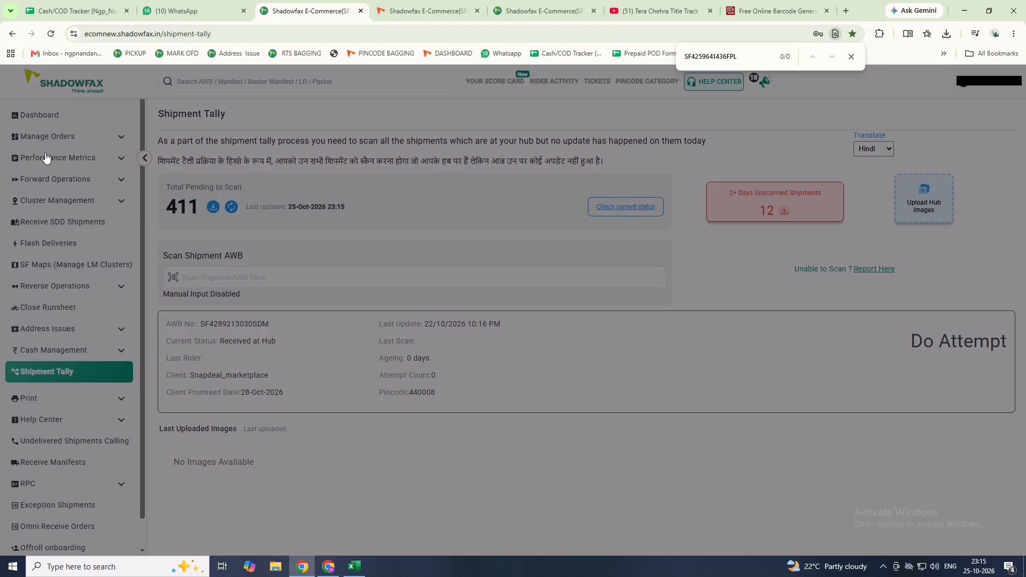
Return to the hub dashboard with the forward and reverse operations overview.
left_click(45, 111)
left_click(48, 114)
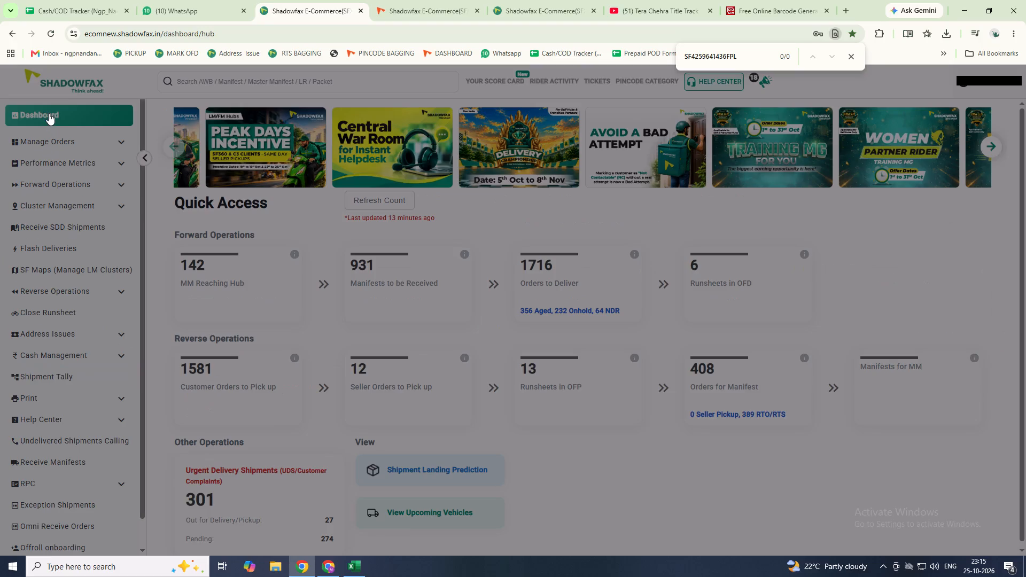
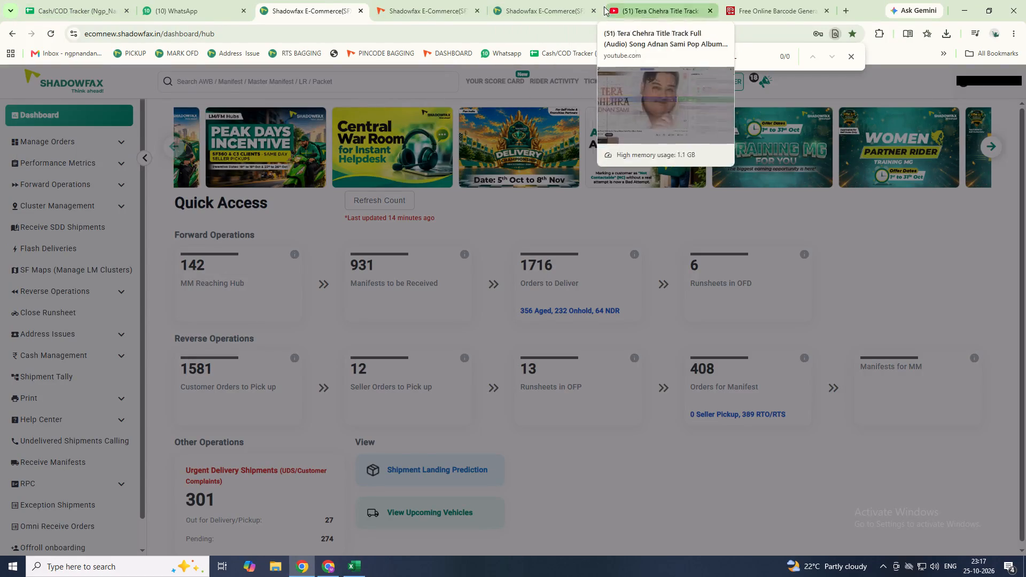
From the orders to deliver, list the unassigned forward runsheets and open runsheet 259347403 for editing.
left_click(551, 272)
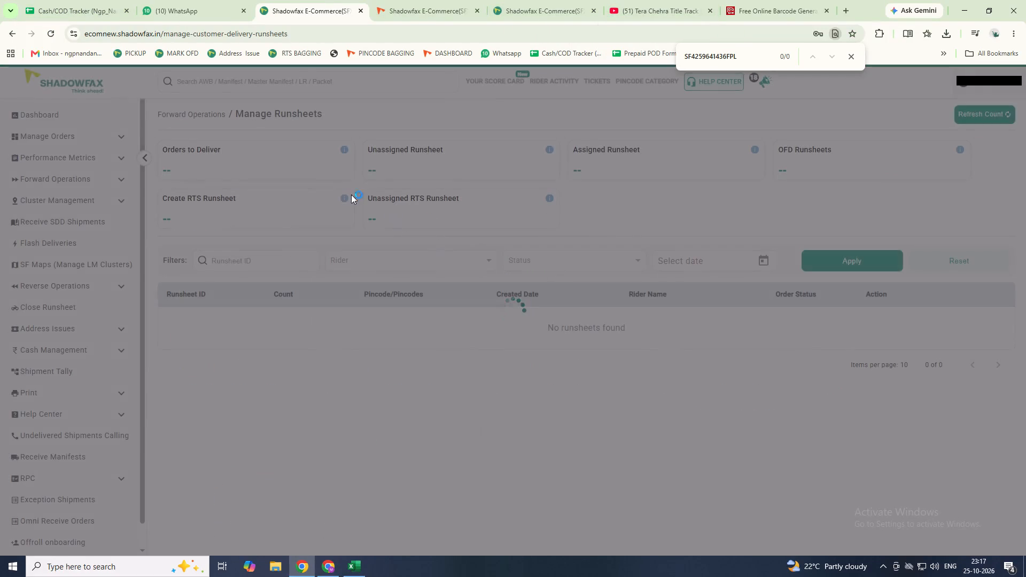
left_click(411, 147)
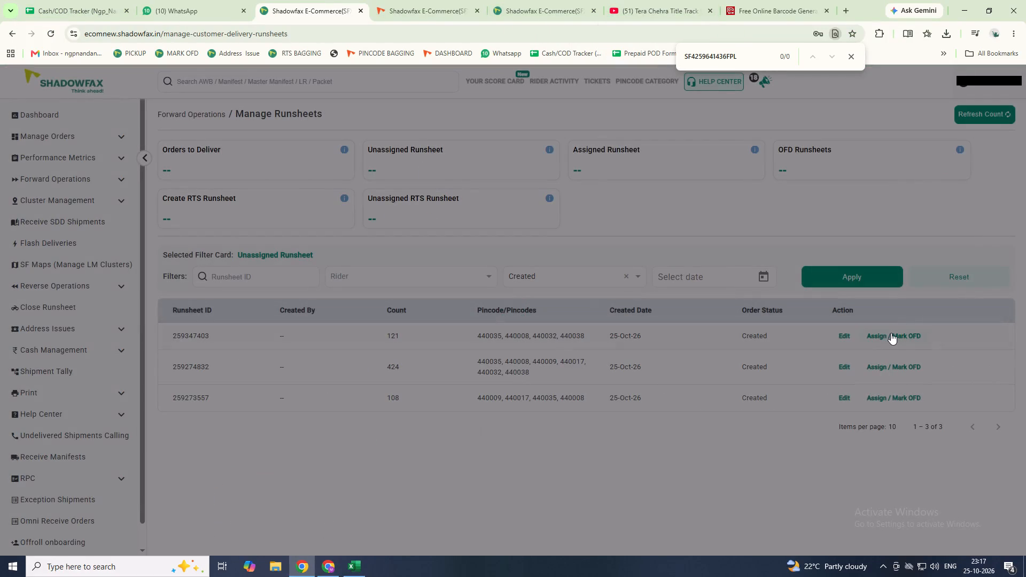
left_click(841, 333)
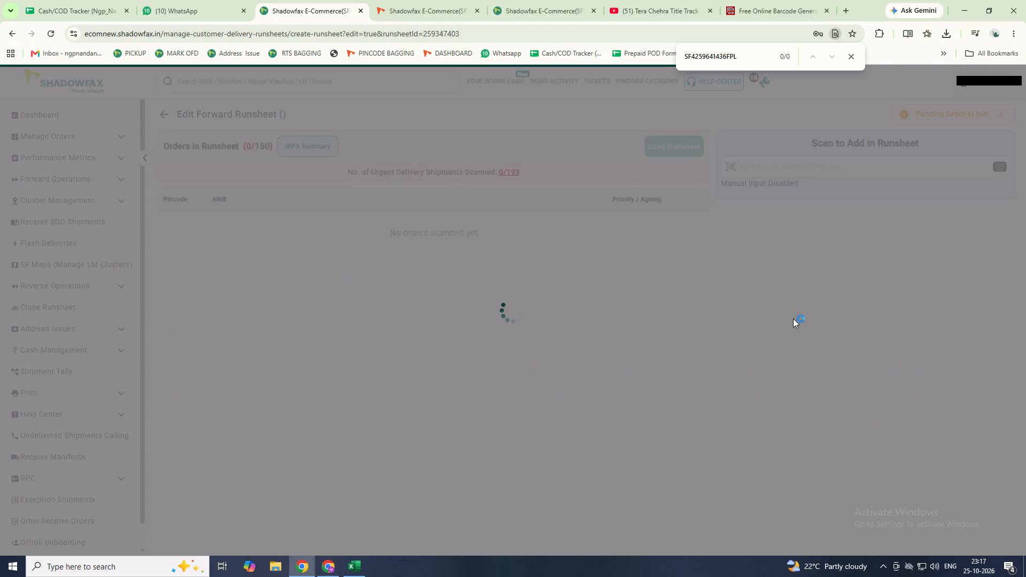
left_click(770, 168)
left_click(770, 168)
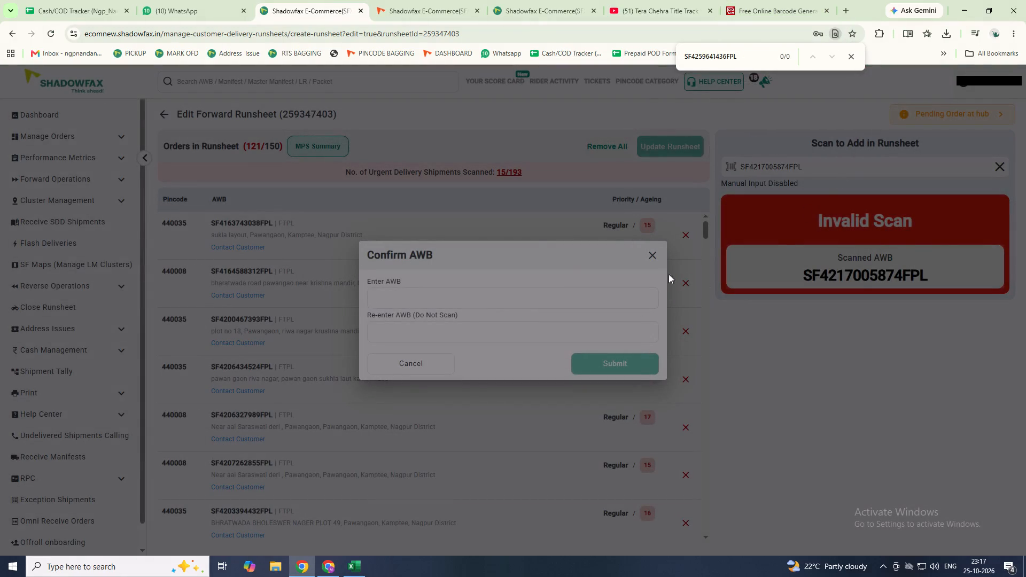
left_click(653, 264)
right_click_drag(653, 264, 658, 248)
right_click_drag(658, 248, 656, 258)
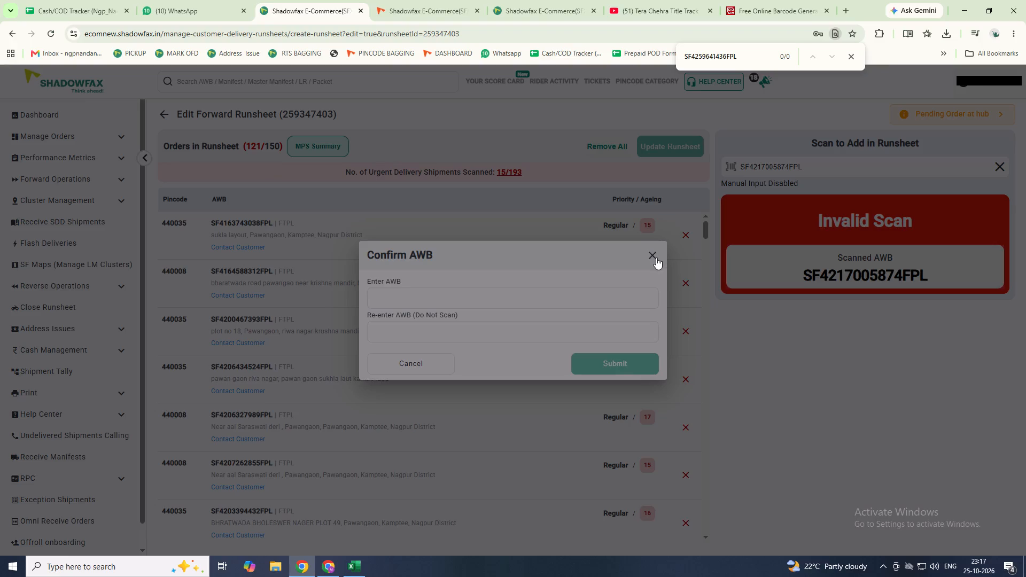
right_click_drag(656, 258, 468, 239)
left_click(656, 258)
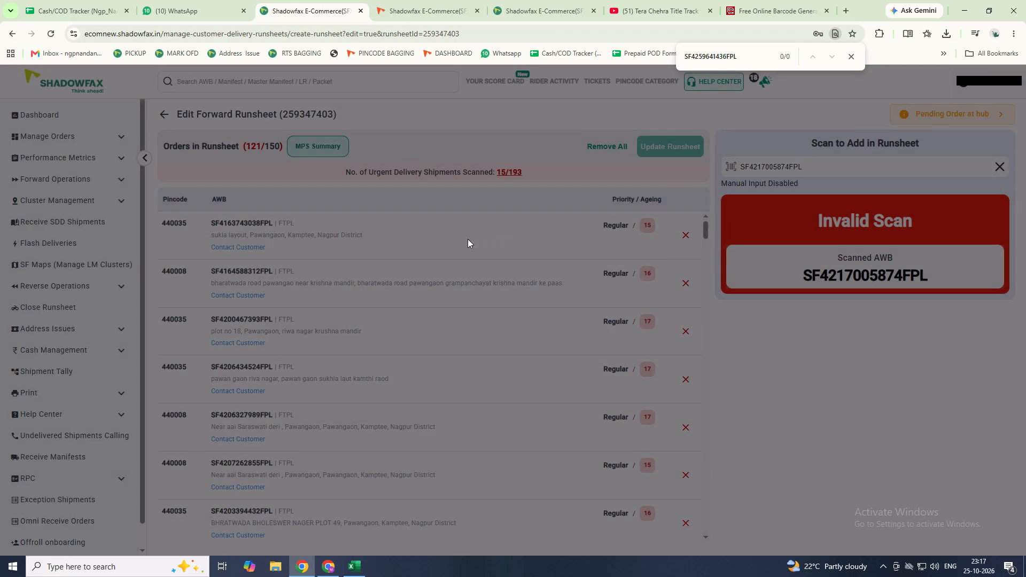
Close the Free Online Barcode Generator and YouTube browser tabs, keeping the runsheet window maximized.
right_click_drag(468, 239, 843, 9)
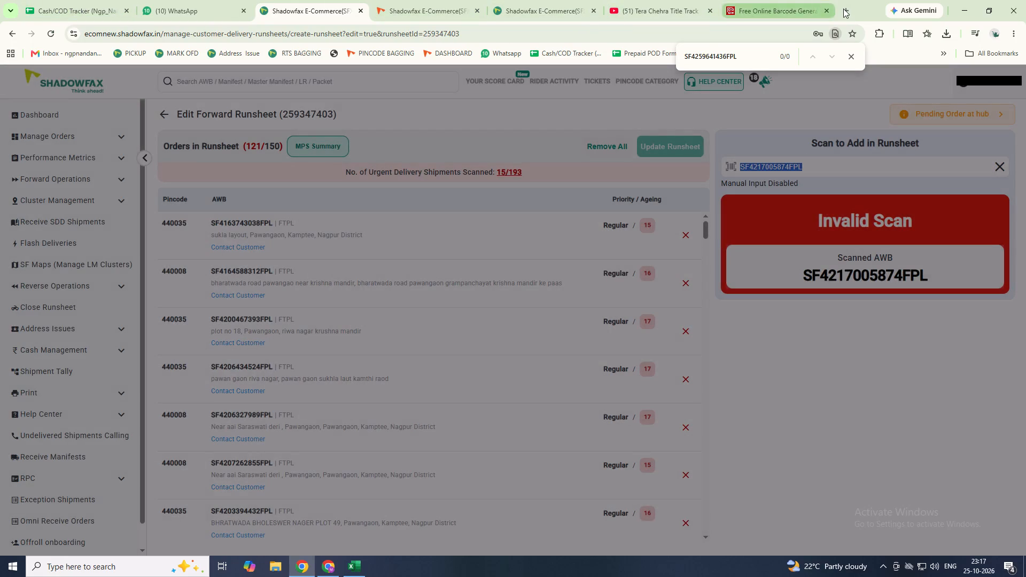
right_click_drag(843, 9, 765, 35)
left_click(826, 14)
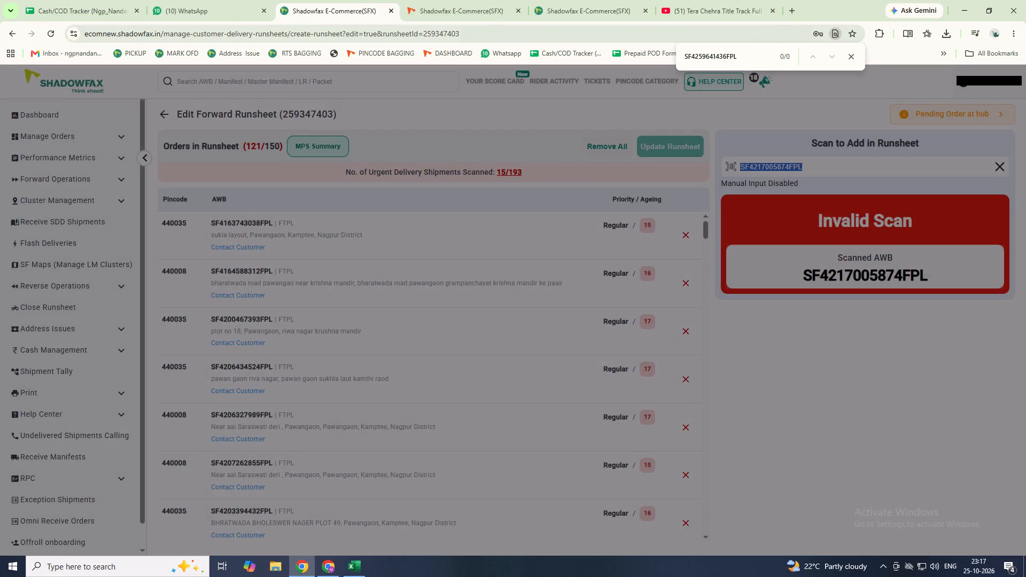
right_click_drag(765, 35, 805, 182)
left_click(771, 11)
left_click(771, 11)
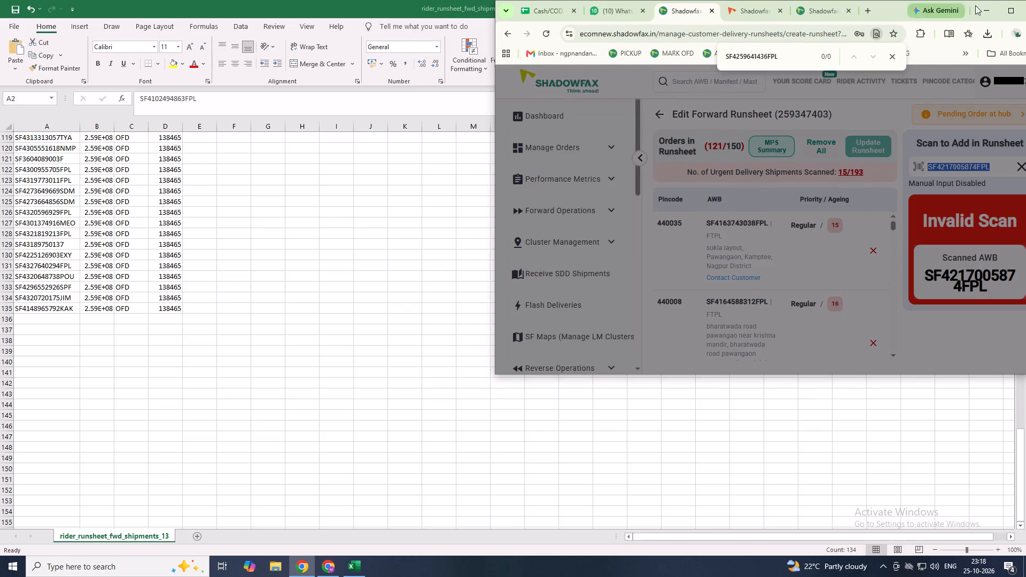
left_click(1012, 12)
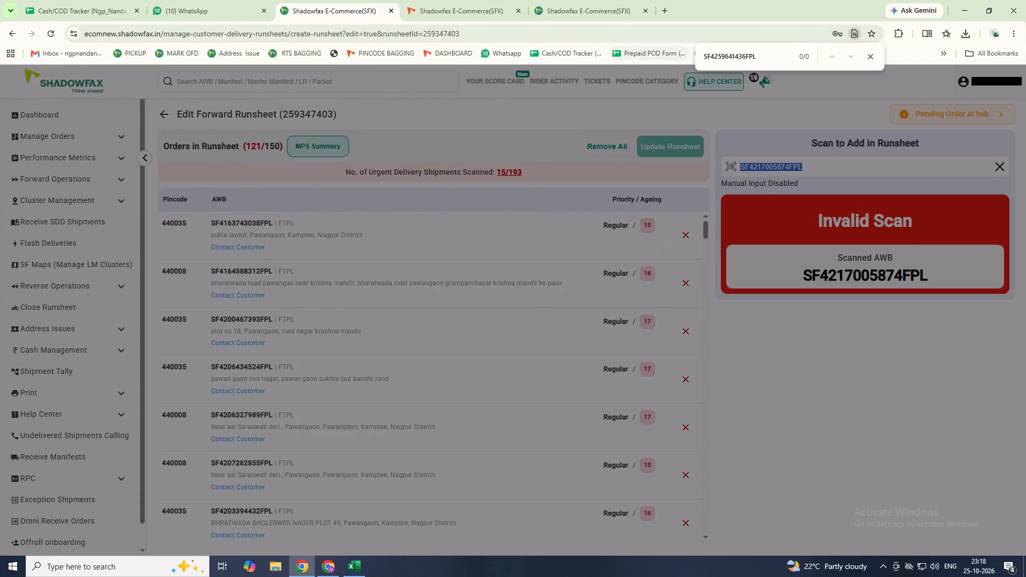